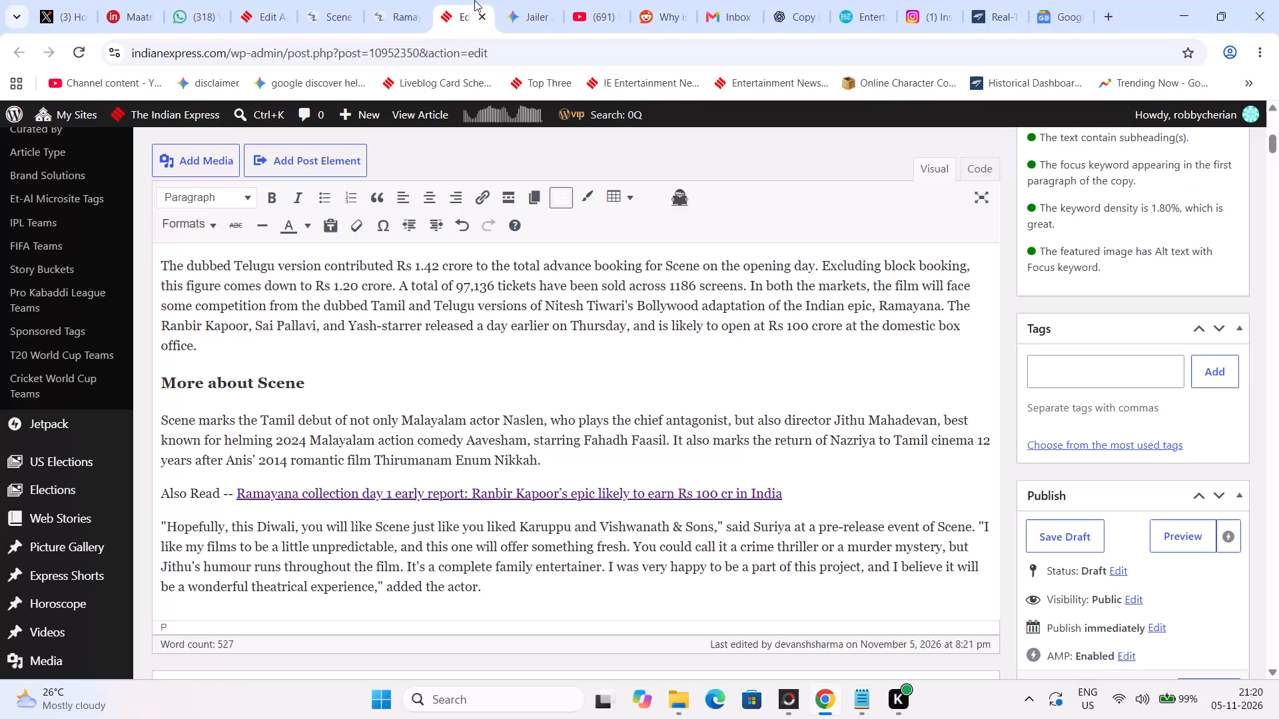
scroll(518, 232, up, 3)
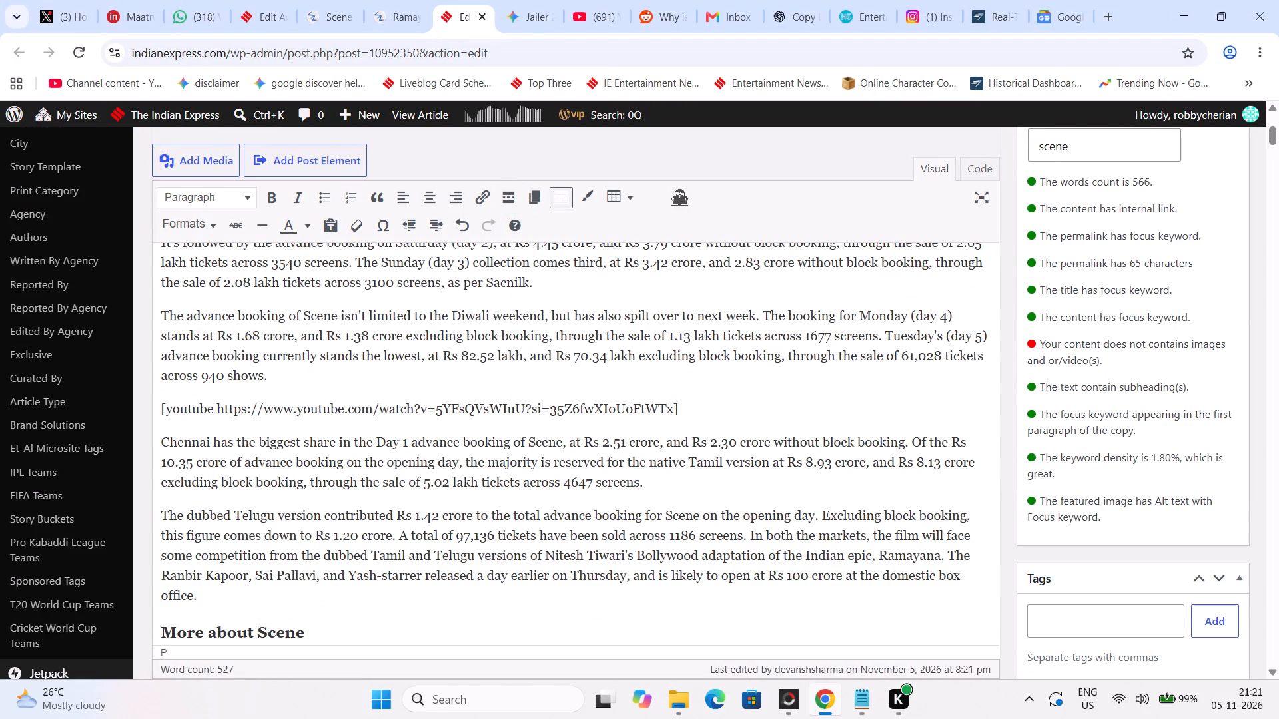
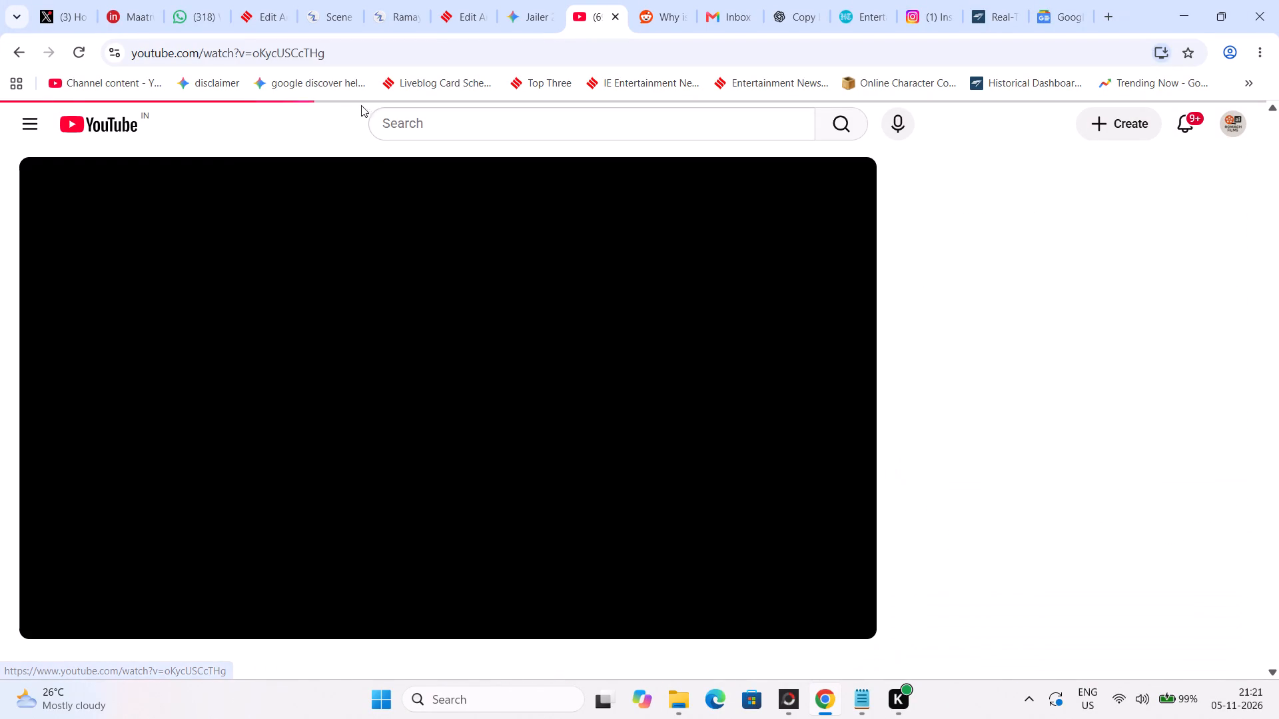
Copy the web address of the open YouTube video.
click(332, 57)
right_click(332, 56)
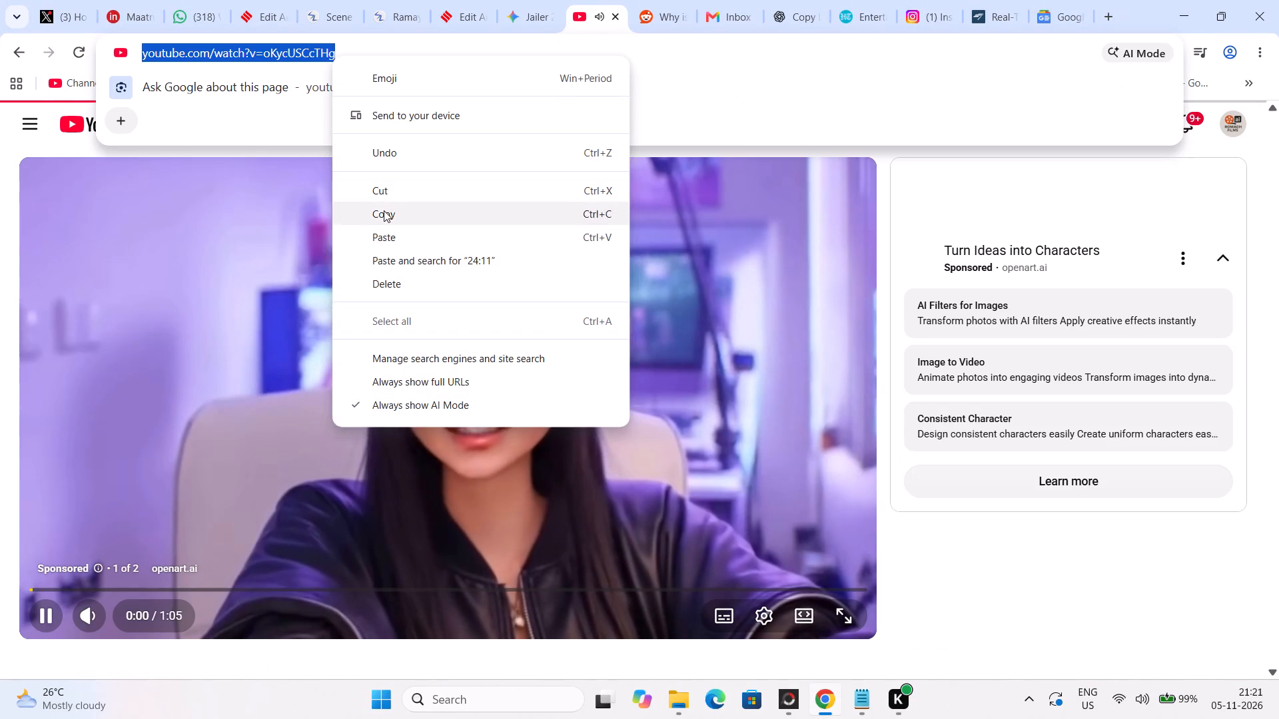
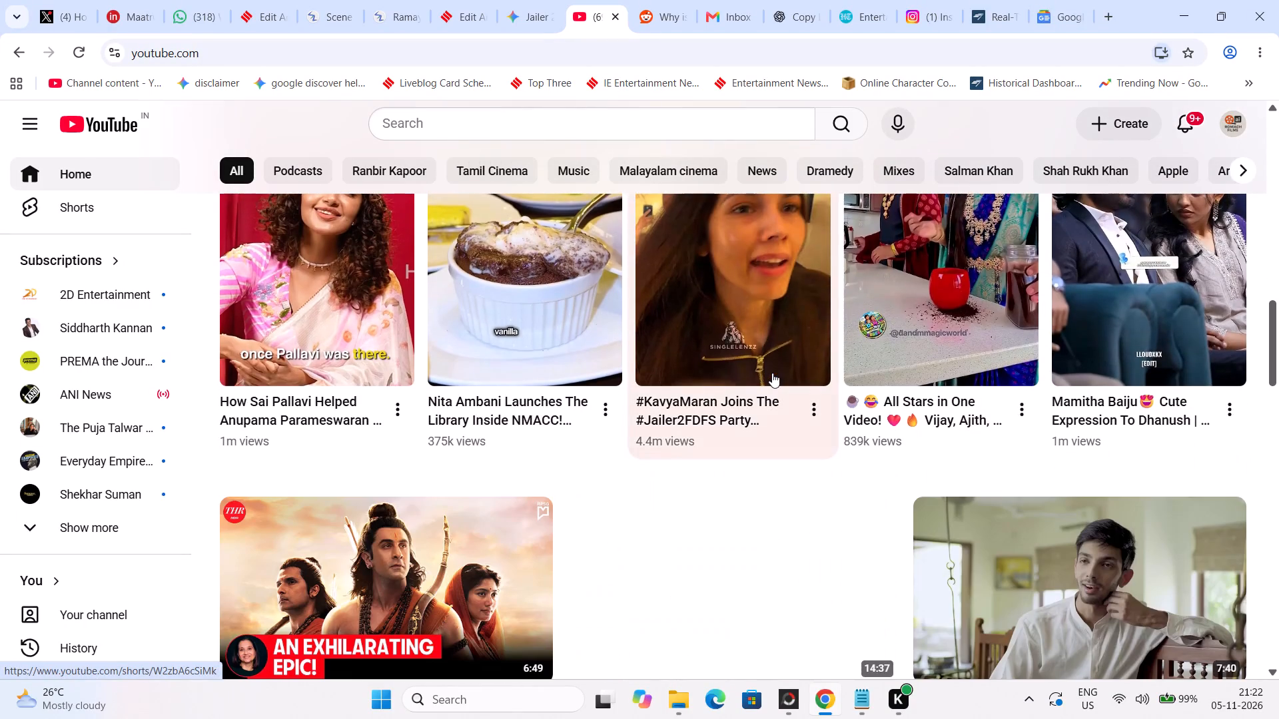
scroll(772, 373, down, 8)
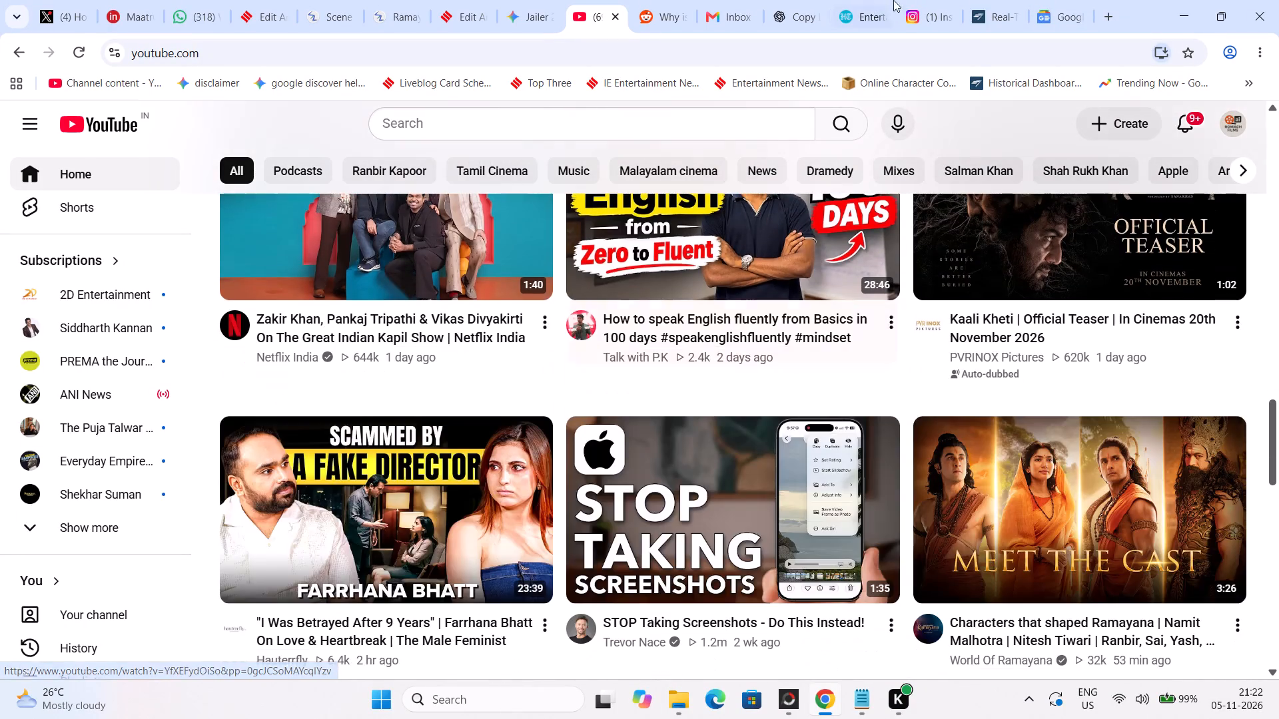
Search Google for "mookuthi amman 2" in place of the open Google News story page.
click(900, 0)
click(1069, 0)
click(1038, 51)
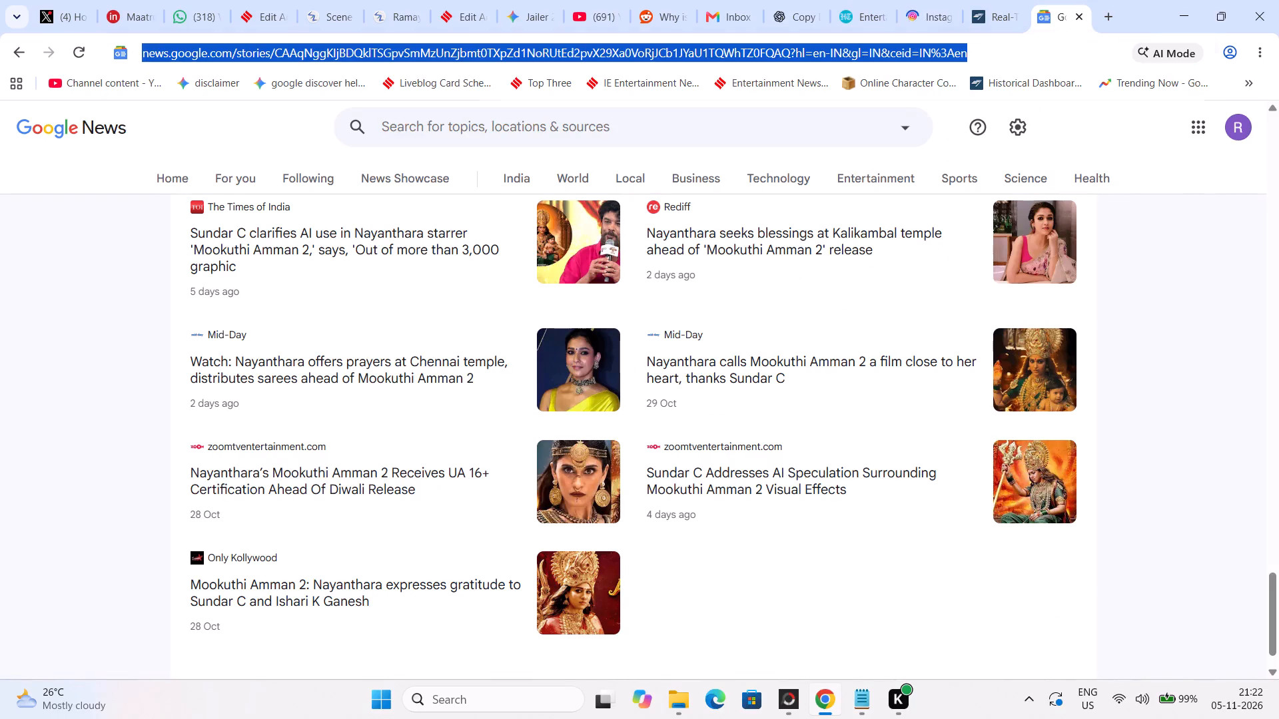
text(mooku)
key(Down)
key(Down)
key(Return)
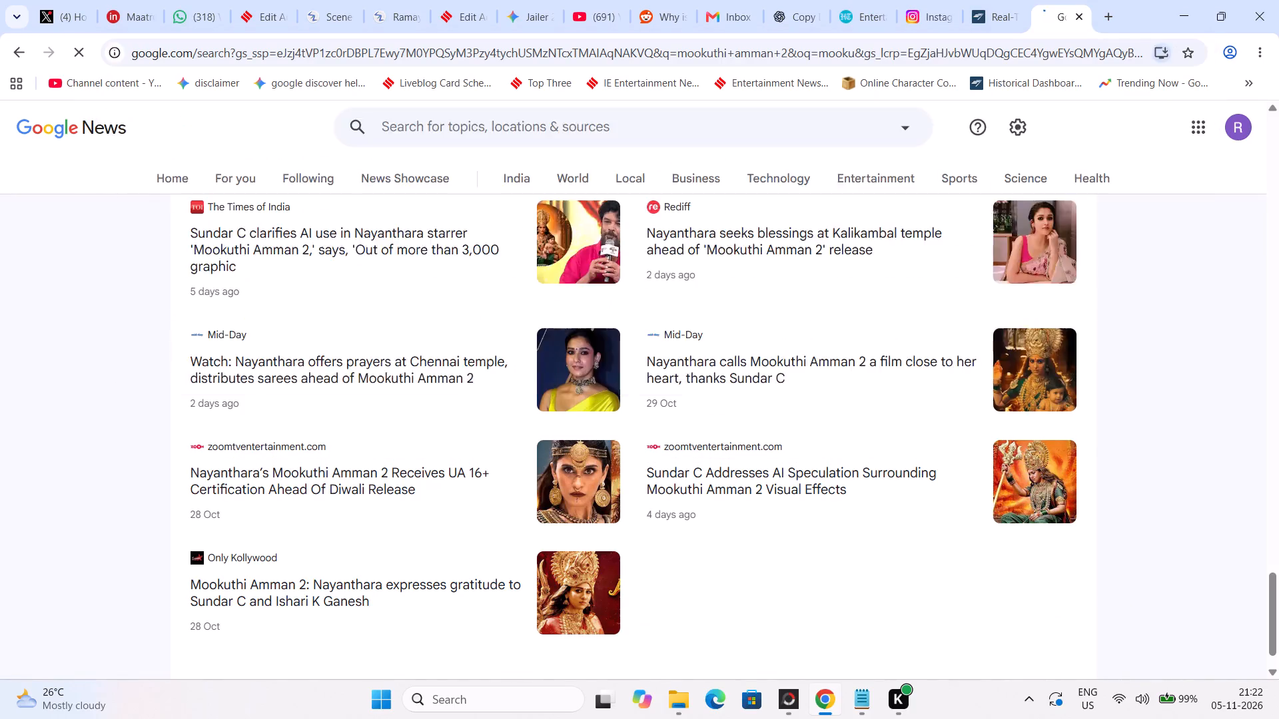
Look through the Mookuthi Amman 2 search results for the top news stories about the film.
scroll(995, 332, down, 3)
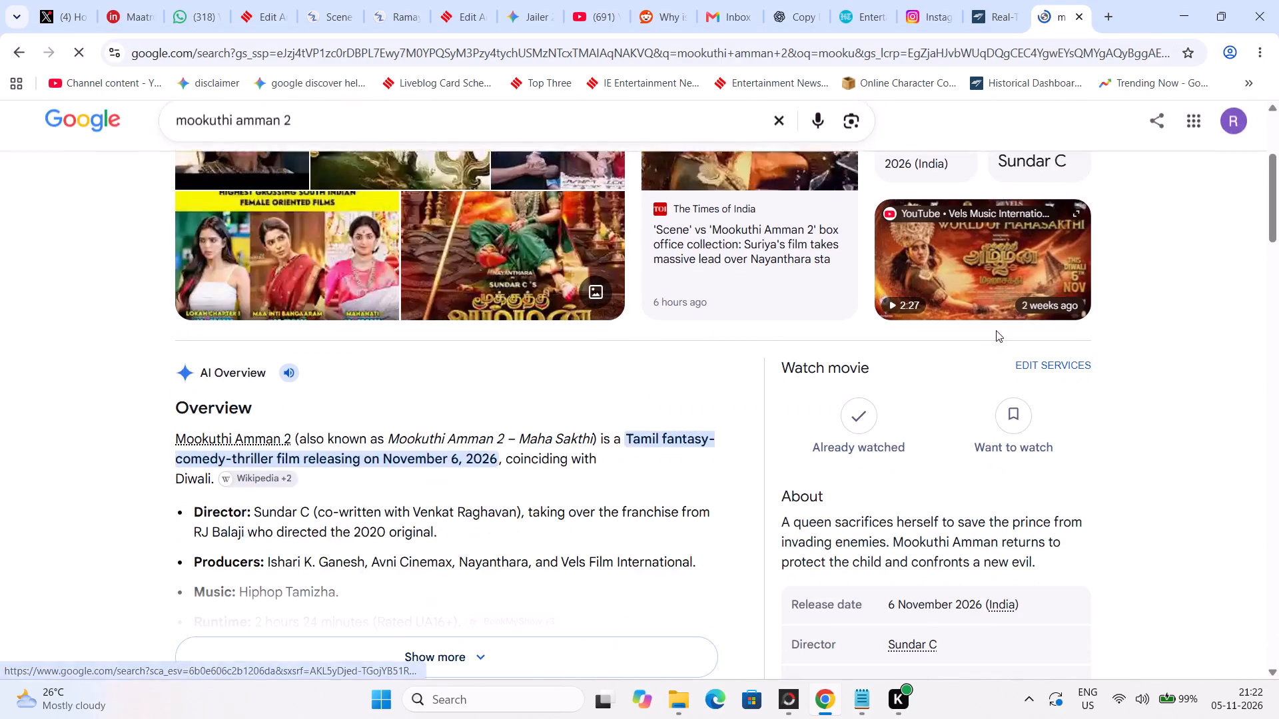
scroll(996, 330, down, 2)
scroll(366, 327, down, 7)
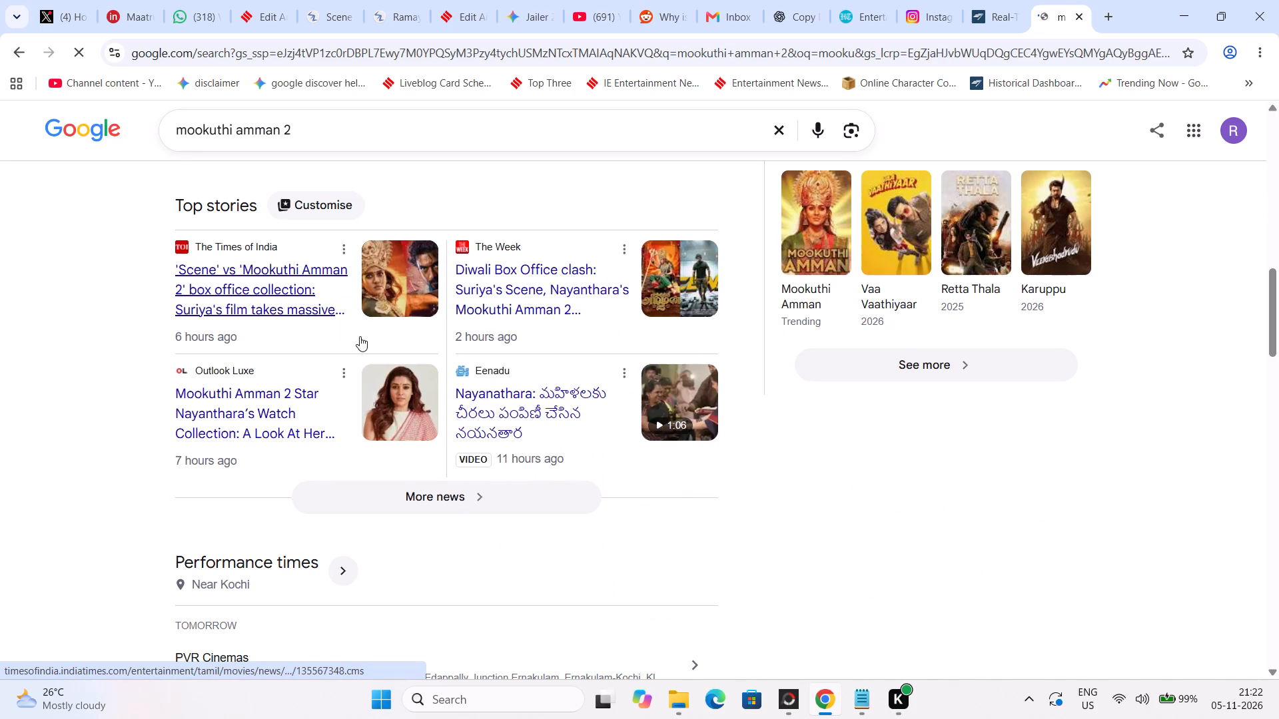
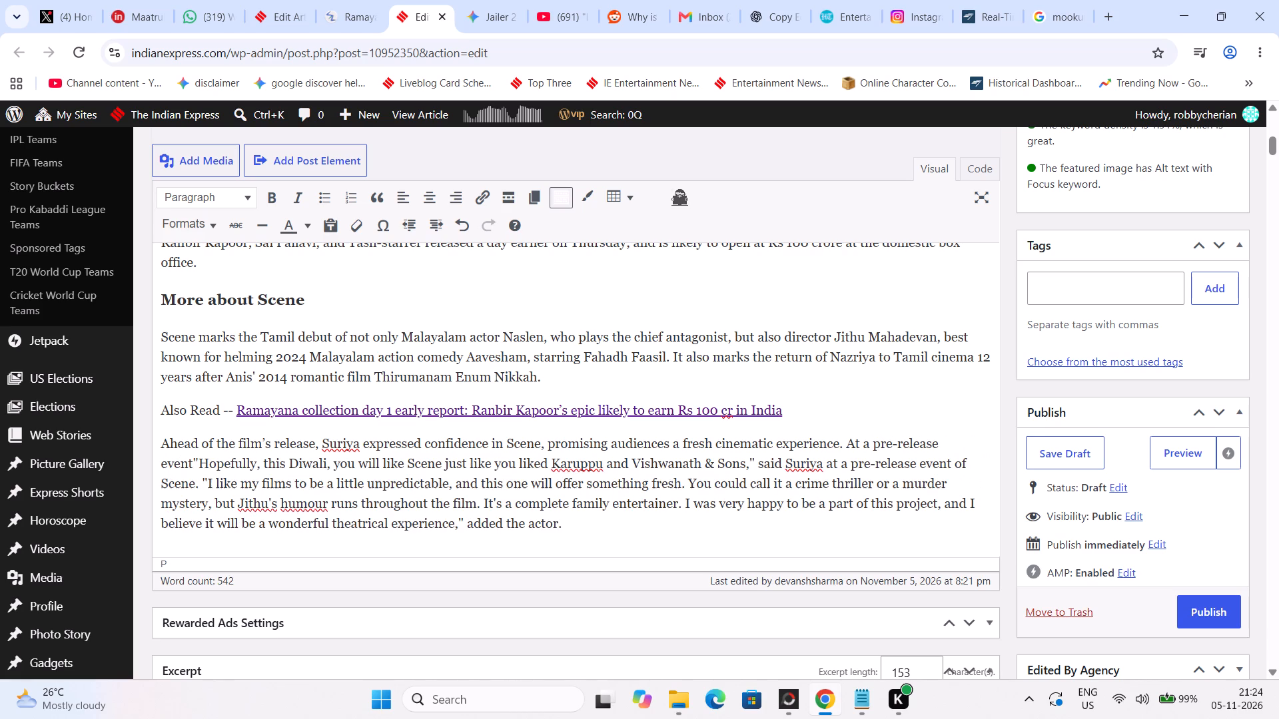
key(BackSpace)
key(comma)
key(BackSpace)
key(BackSpace)
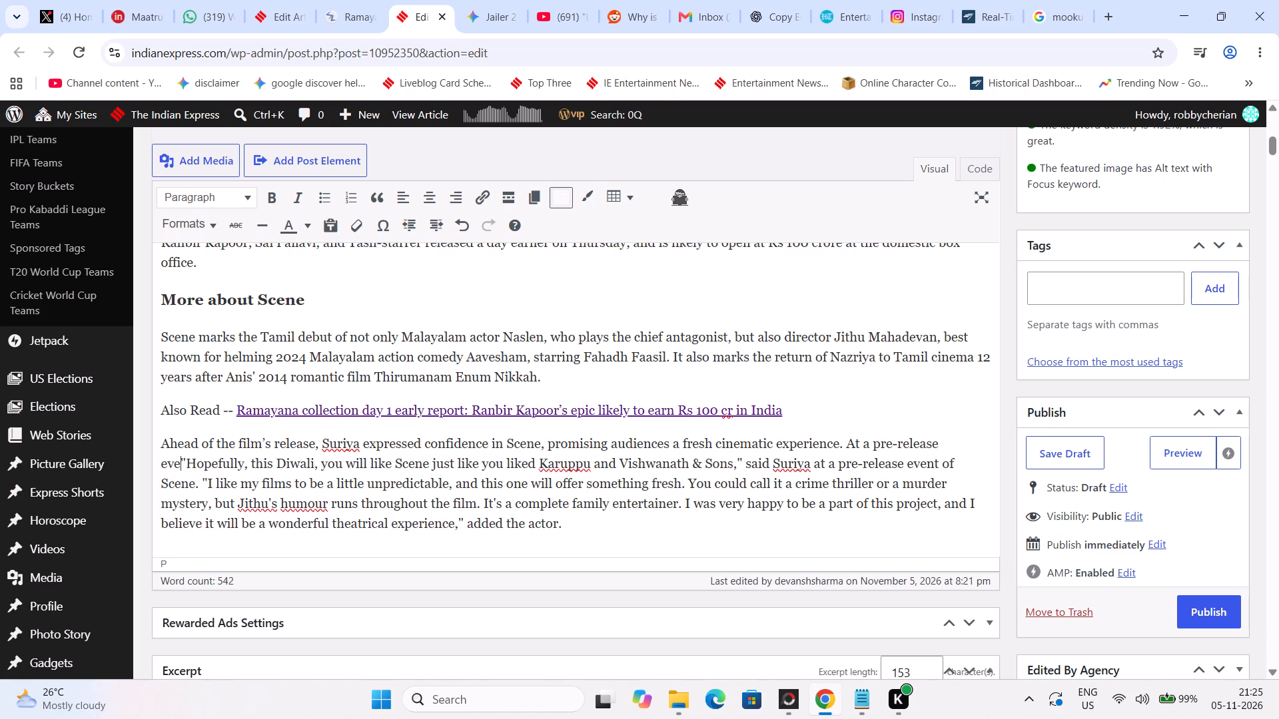
key(BackSpace)
key(BackSpace)
key(BackSpace)
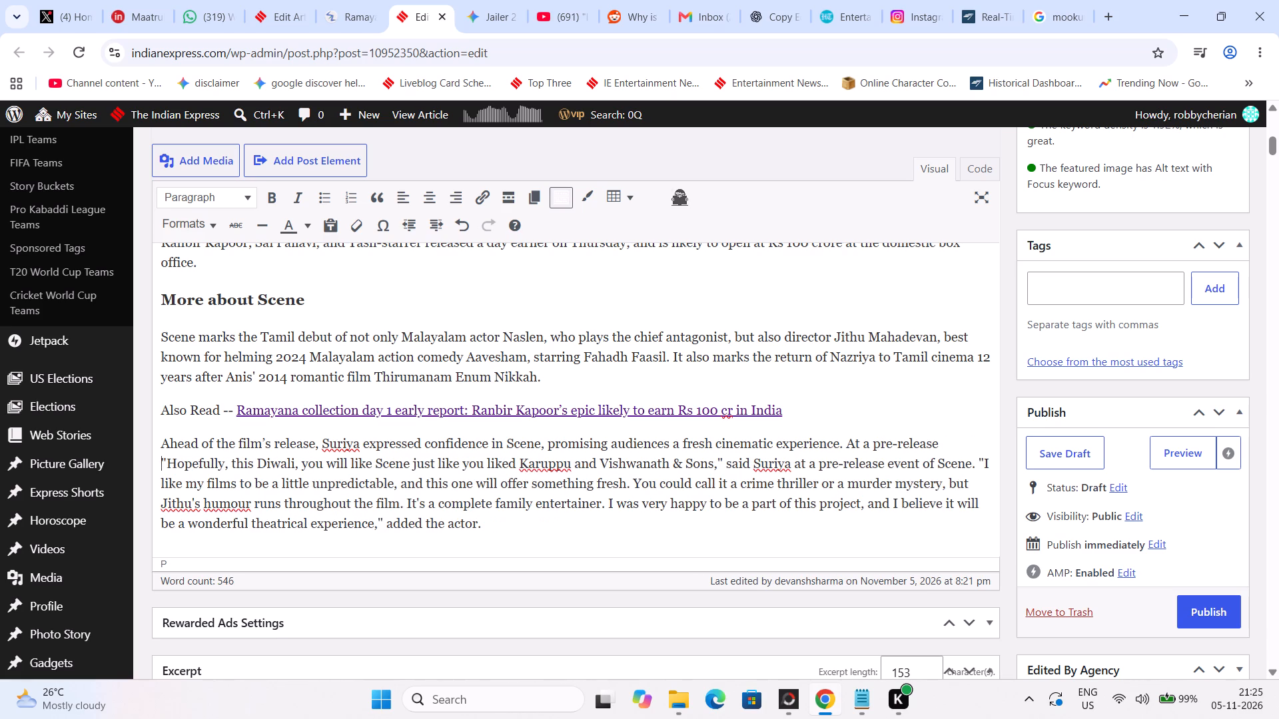
key(BackSpace)
key(space)
text(event, teh a)
key(BackSpace)
key(BackSpace)
key(BackSpace)
key(BackSpace)
text(he actor said,)
key(space)
Replace the attribution "said Suriya at a pre-release event of Scene" and its surrounding quote marks with a full stop, merging the two quotes.
key(Right)
key(Right)
key(Right)
key(Right)
key(Right)
key(Right)
key(Right)
key(Right)
key(Right)
key(Right)
key(Right)
key(Right)
key(Right)
key(Right)
key(Right)
key(Right)
key(Right)
key(Right)
key(Right)
key(Right)
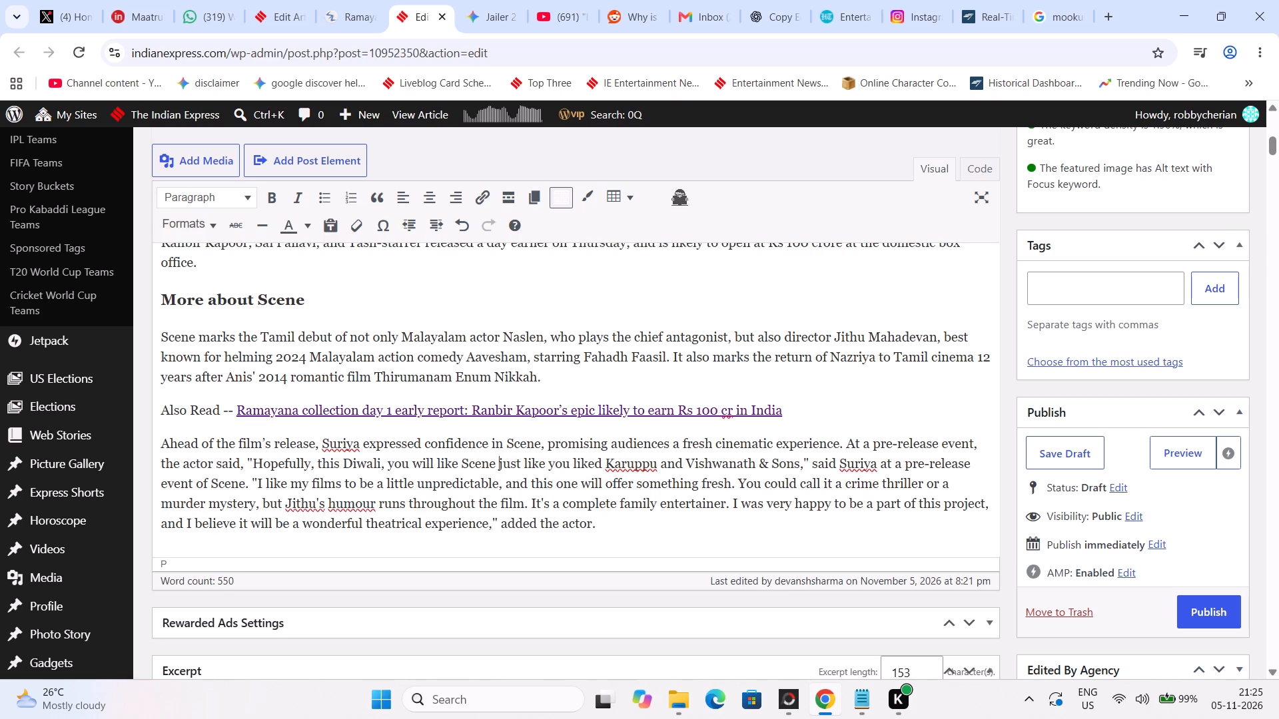
key(Down)
key(Left)
key(Left)
key(Left)
key(Left)
key(Left)
key(Left)
key(Left)
key(Left)
key(Left)
key(Left)
key(Left)
key(Left)
key(Left)
key(Left)
key(Left)
key(Left)
key(Left)
key(Left)
key(Left)
key(Left)
key(Right)
key(Right)
key(BackSpace)
key(BackSpace)
key(BackSpace)
key(BackSpace)
key(BackSpace)
key(BackSpace)
key(BackSpace)
key(BackSpace)
key(BackSpace)
key(BackSpace)
key(BackSpace)
key(BackSpace)
key(BackSpace)
key(BackSpace)
key(BackSpace)
key(BackSpace)
key(BackSpace)
key(BackSpace)
key(BackSpace)
key(BackSpace)
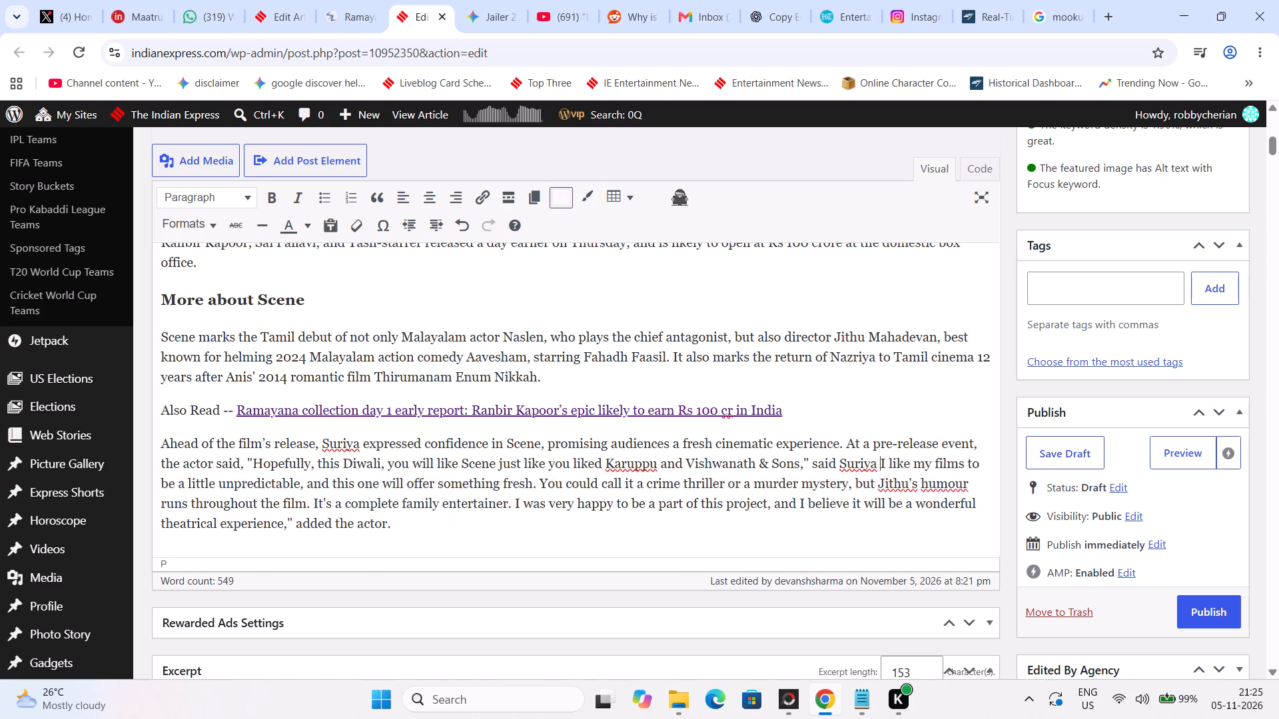
key(BackSpace)
key(BackSpace)
key(BackSpace)
key(BackSpace)
text(.)
key(space)
Remove the closing attribution "added the actor" from the last paragraph, ending the quote with "theatrical experience", a full stop and a quote mark.
key(Right)
key(Right)
key(Right)
key(Right)
key(Right)
key(Right)
key(Right)
key(Right)
key(Right)
key(Right)
key(Right)
key(Right)
key(Right)
key(Right)
key(Right)
key(Right)
key(Right)
key(Right)
key(Right)
key(Right)
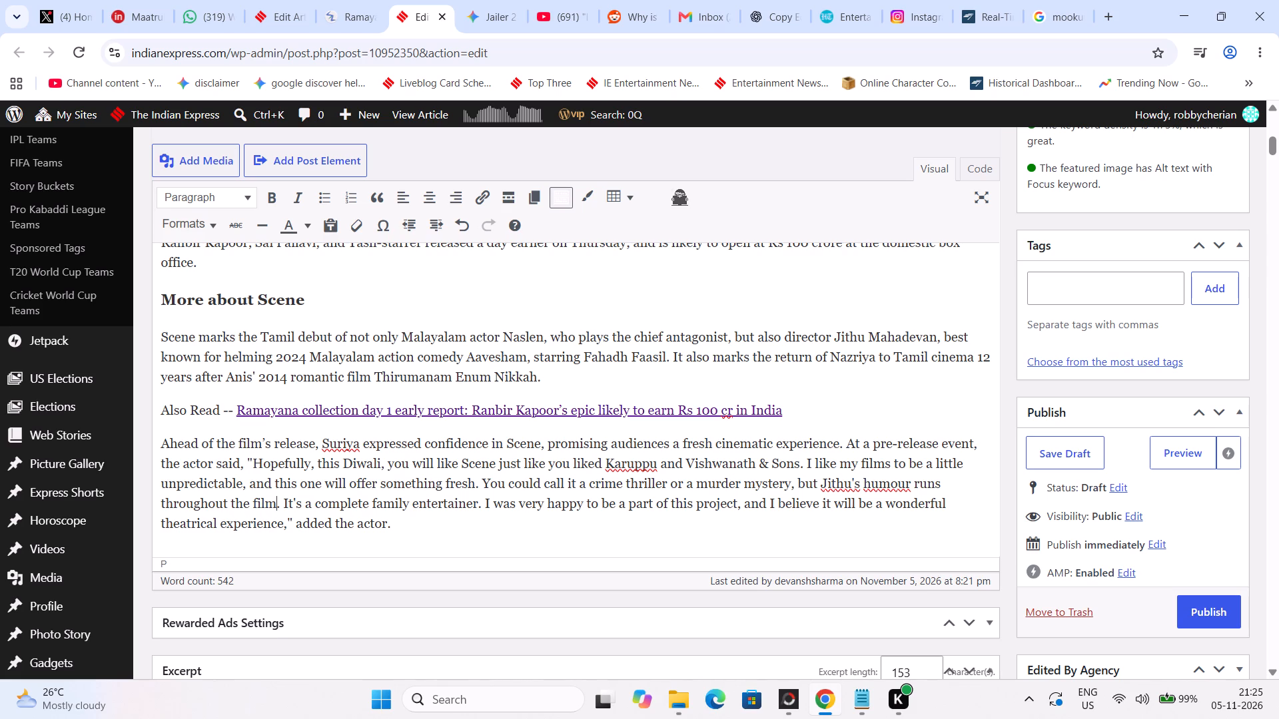
key(Down)
key(BackSpace)
key(BackSpace)
key(BackSpace)
key(BackSpace)
key(BackSpace)
key(BackSpace)
key(BackSpace)
key(BackSpace)
key(BackSpace)
key(BackSpace)
key(BackSpace)
key(BackSpace)
key(BackSpace)
key(BackSpace)
key(BackSpace)
key(BackSpace)
key(BackSpace)
key(BackSpace)
key(BackSpace)
key(BackSpace)
text(e.")
key(Right)
key(Right)
key(Right)
key(Up)
key(Up)
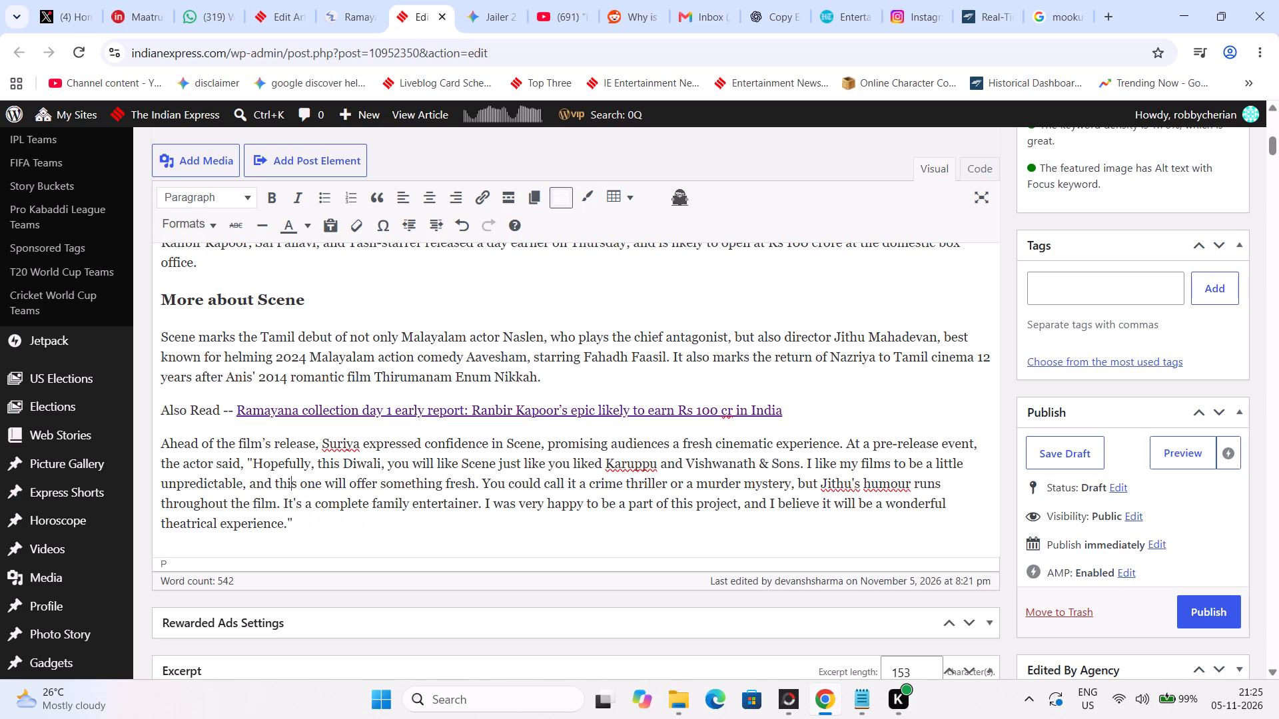
key(Up)
key(Up)
Add the tag "Suriya" to the article.
scroll(550, 476, up, 1)
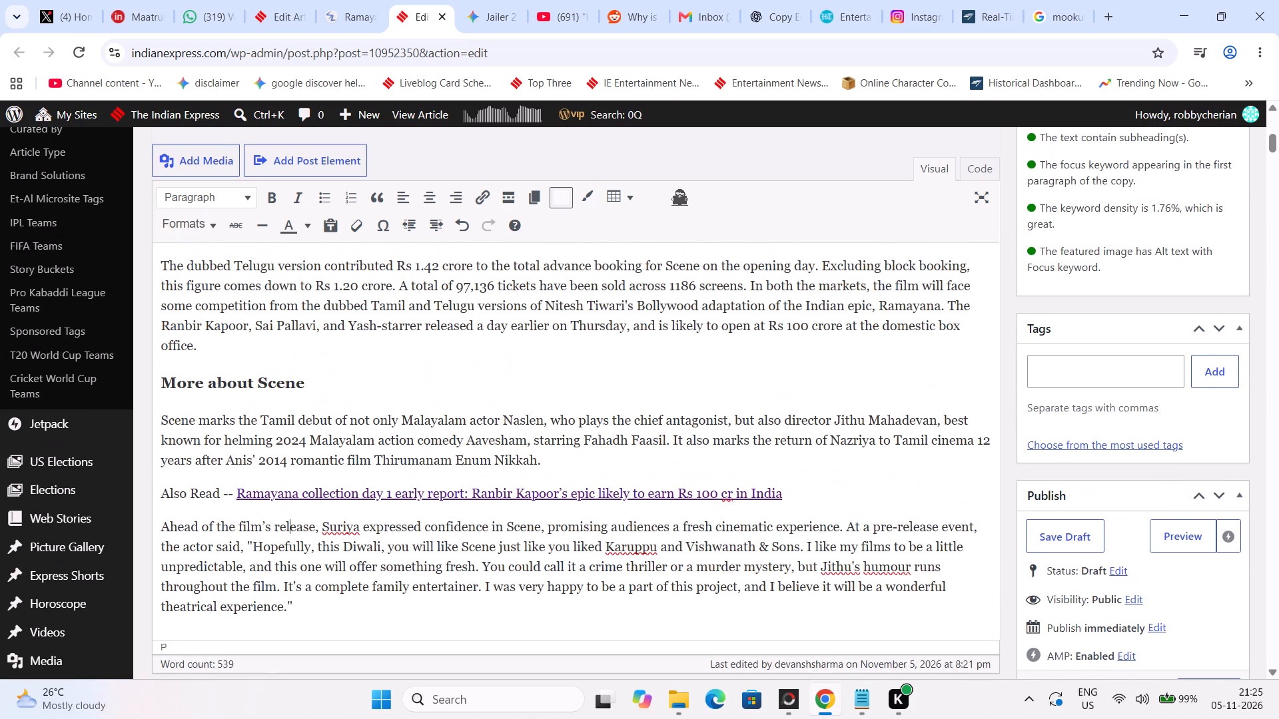
scroll(551, 477, up, 12)
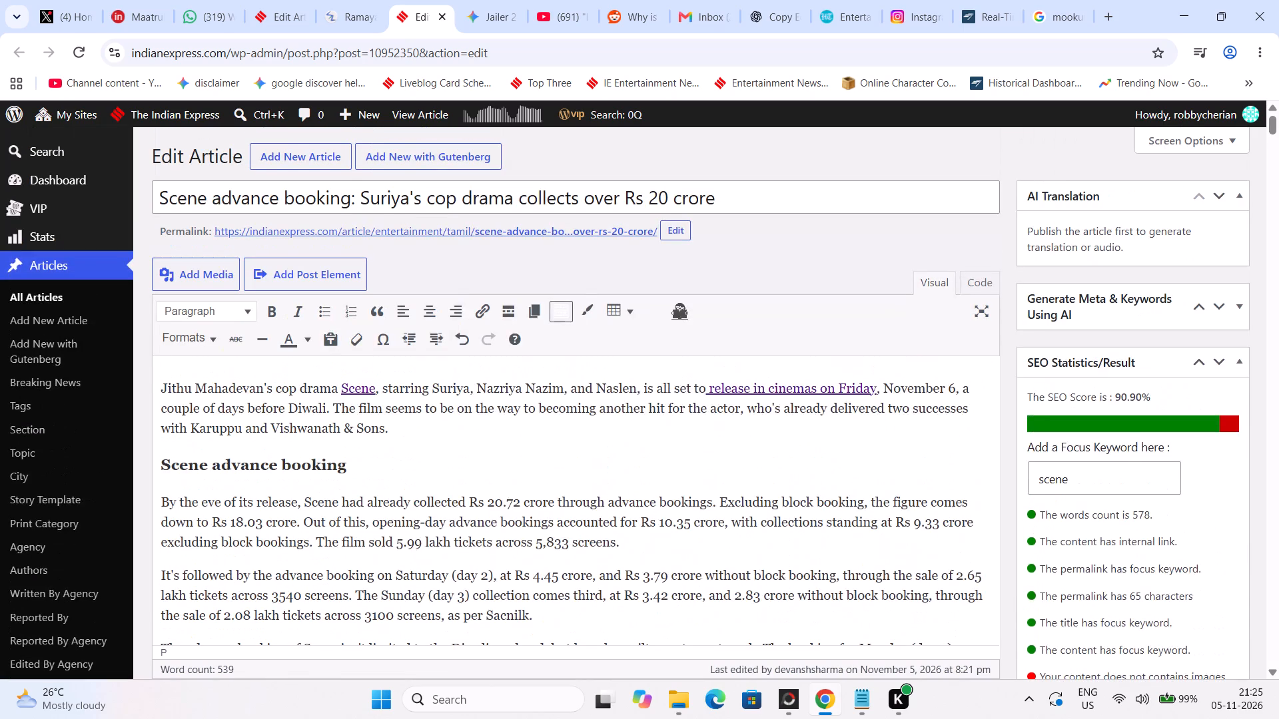
scroll(1086, 477, down, 8)
click(1060, 308)
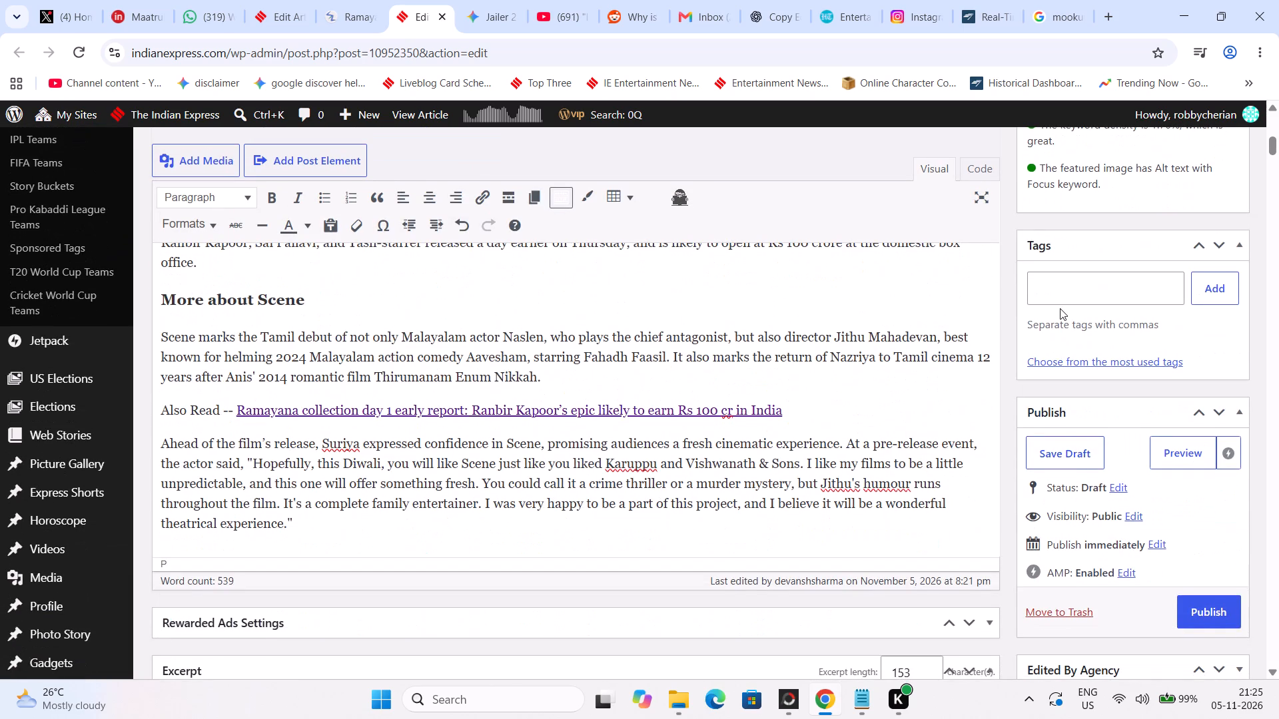
text(urya)
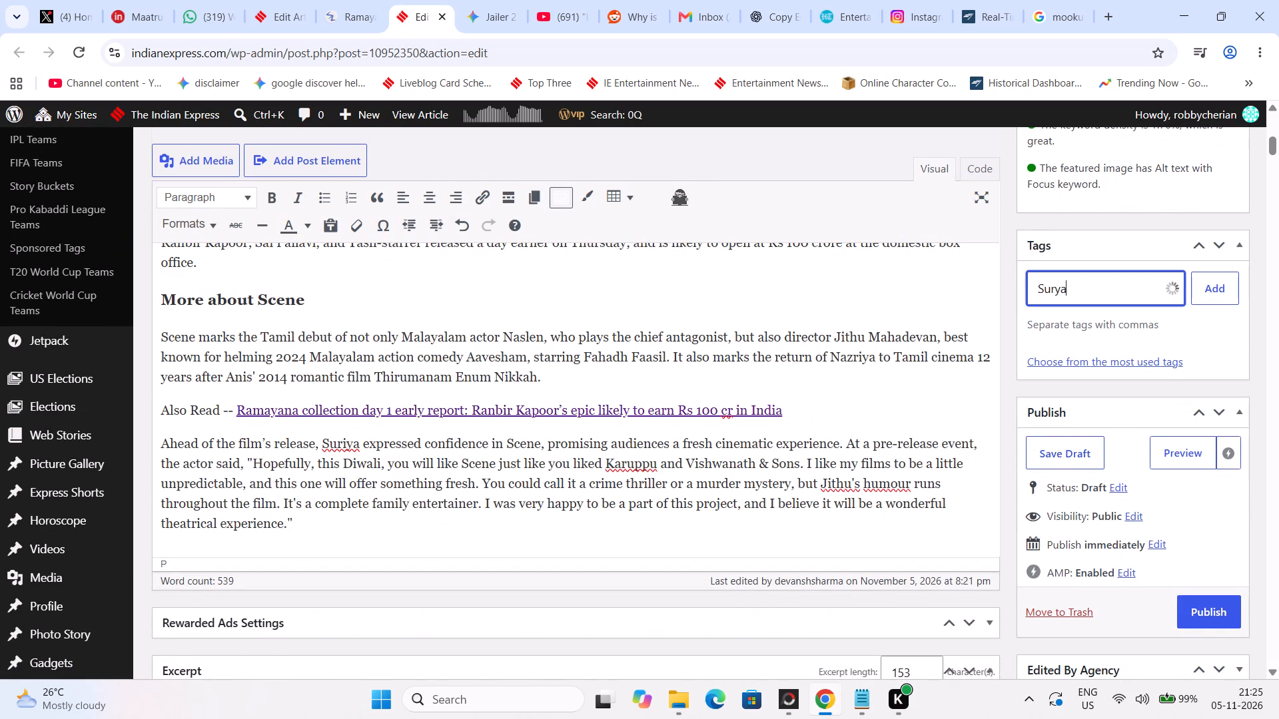
key(BackSpace)
key(BackSpace)
text(iya)
key(Return)
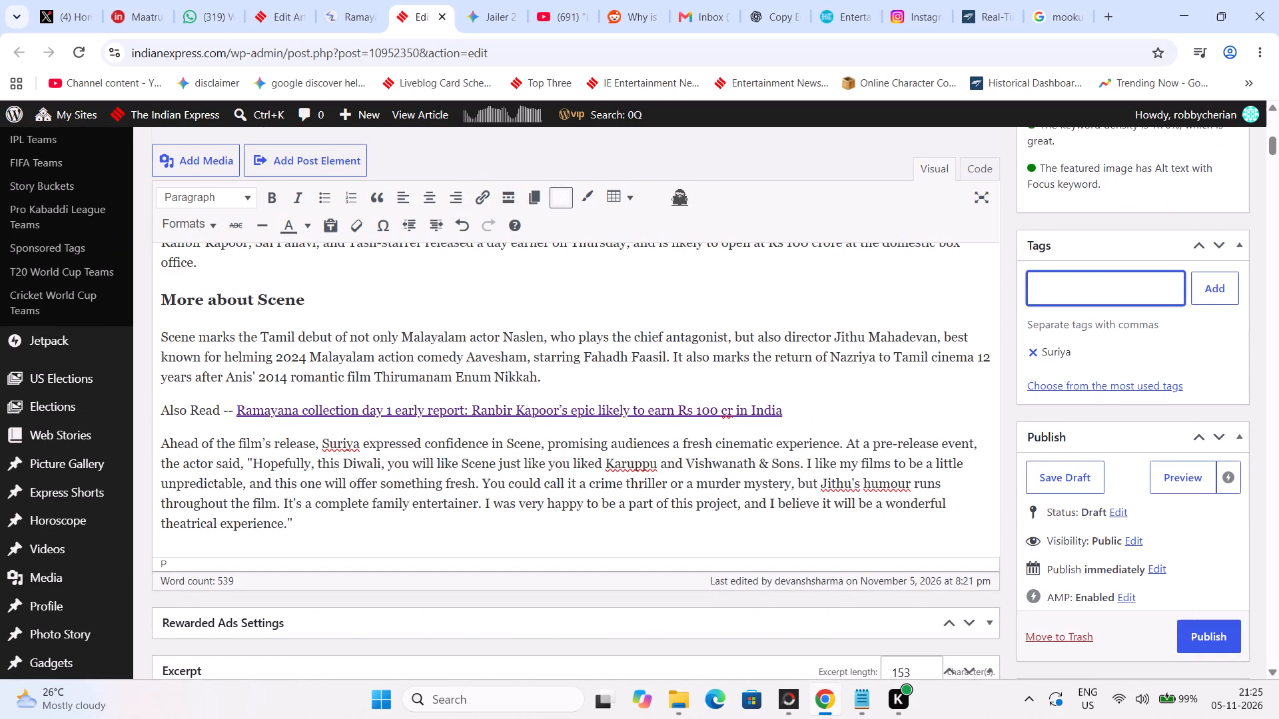
Insert "With" before "Aavesham helmer" in the article's excerpt.
scroll(1070, 302, down, 5)
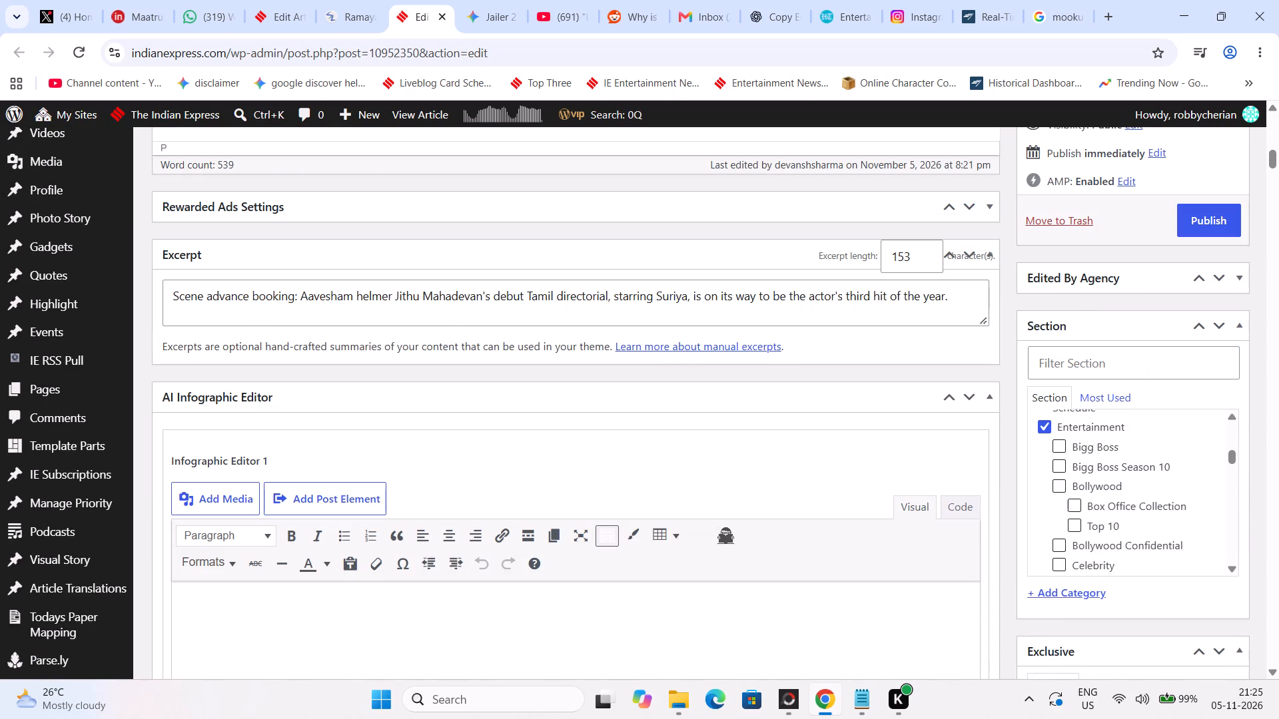
click(947, 306)
click(953, 306)
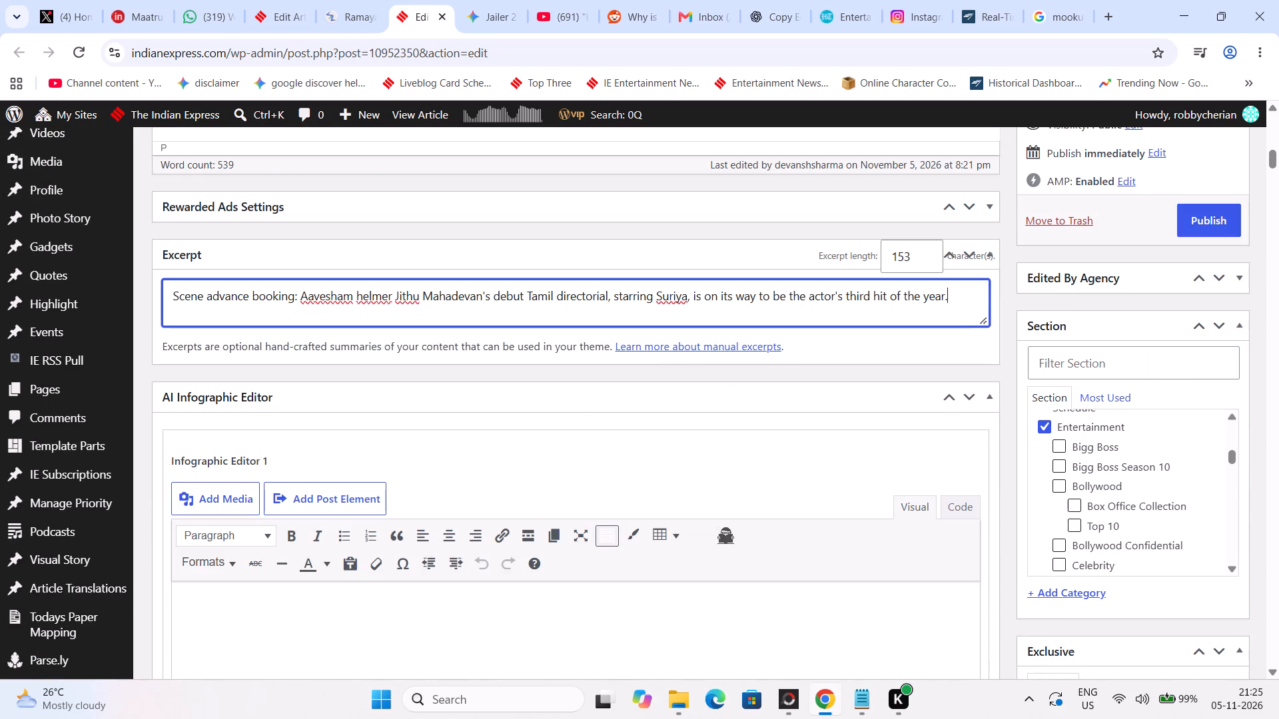
scroll(651, 342, up, 3)
scroll(651, 344, down, 1)
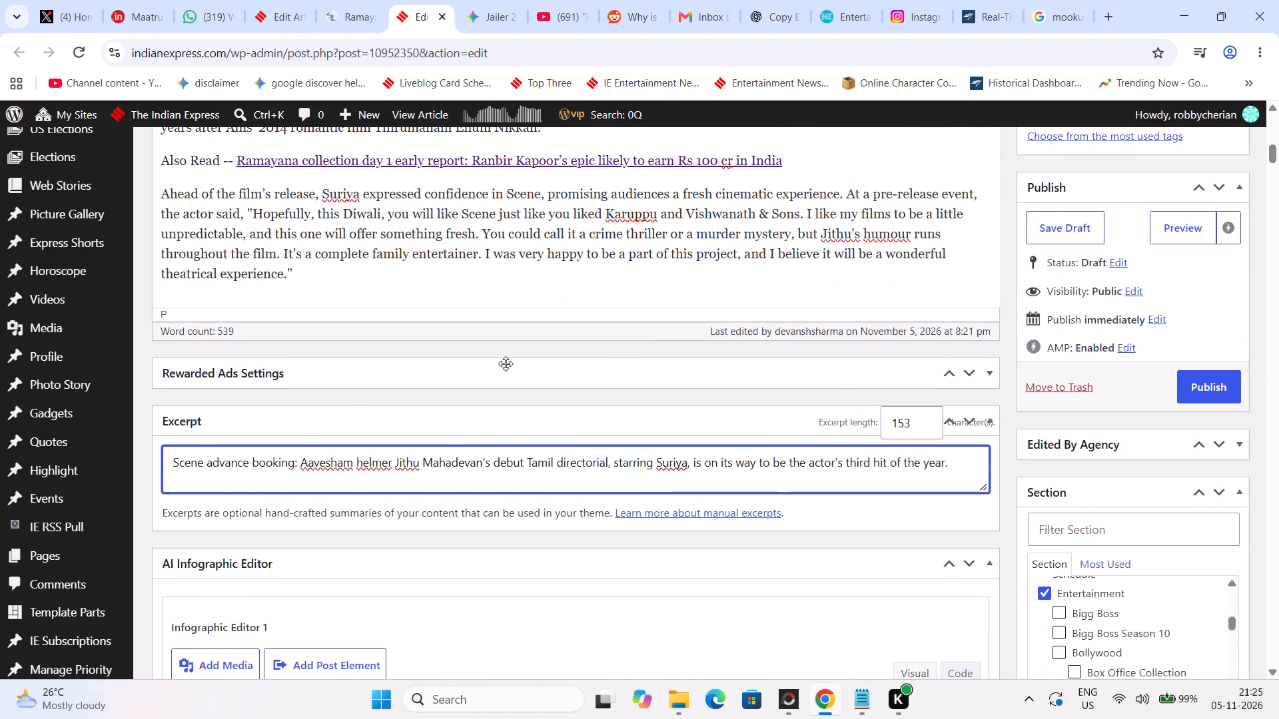
click(301, 468)
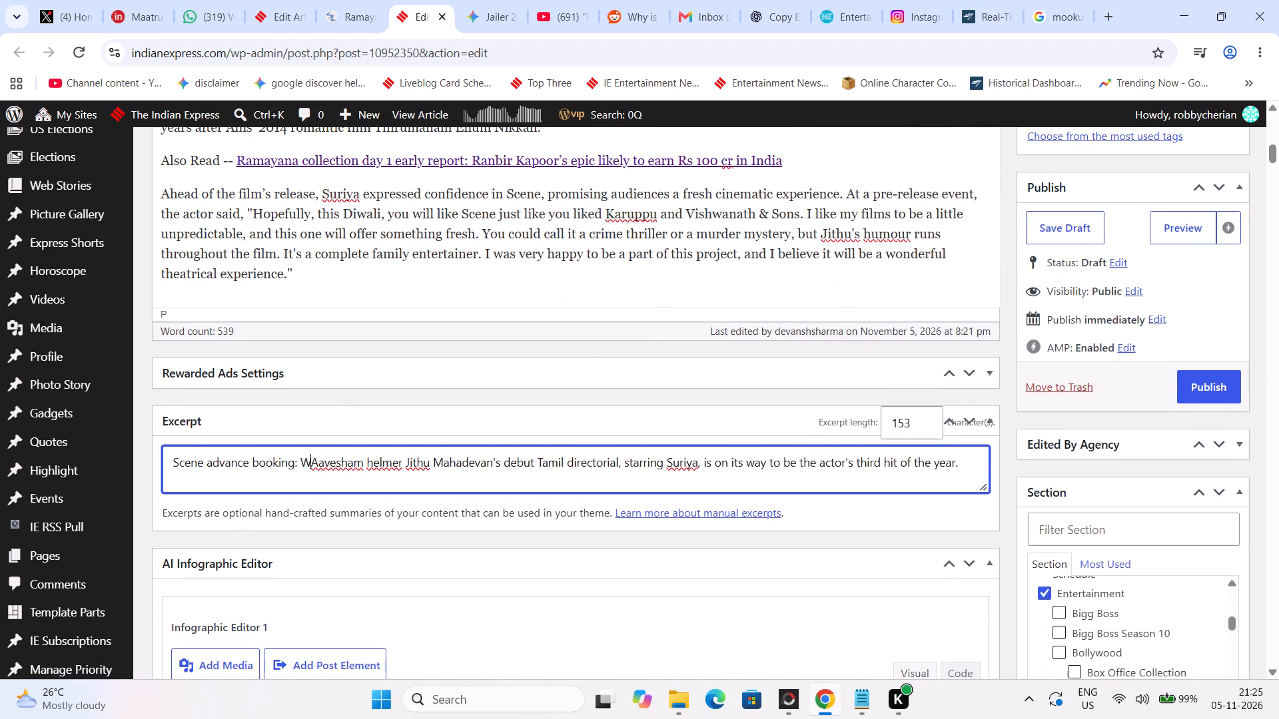
key(i)
text(th)
key(space)
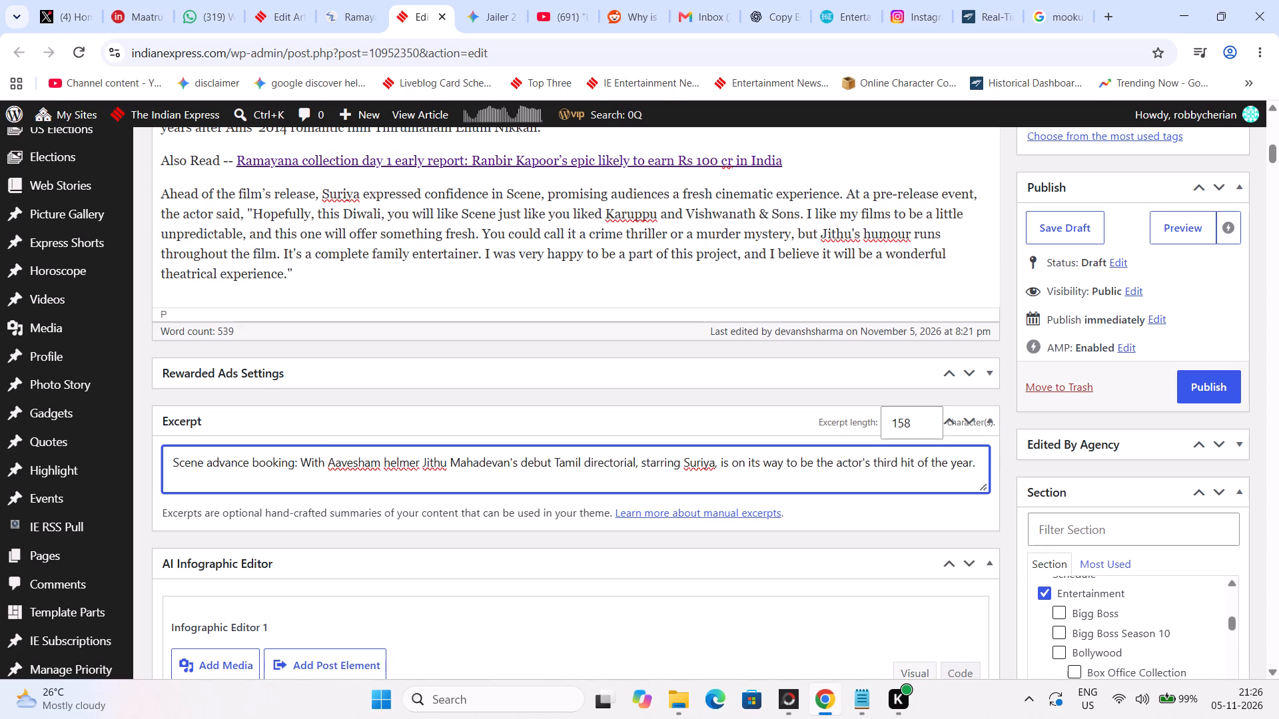
In the excerpt, add the title "Scene" after "debut Tamil directorial" and delete "starring" before Suriya.
click(633, 463)
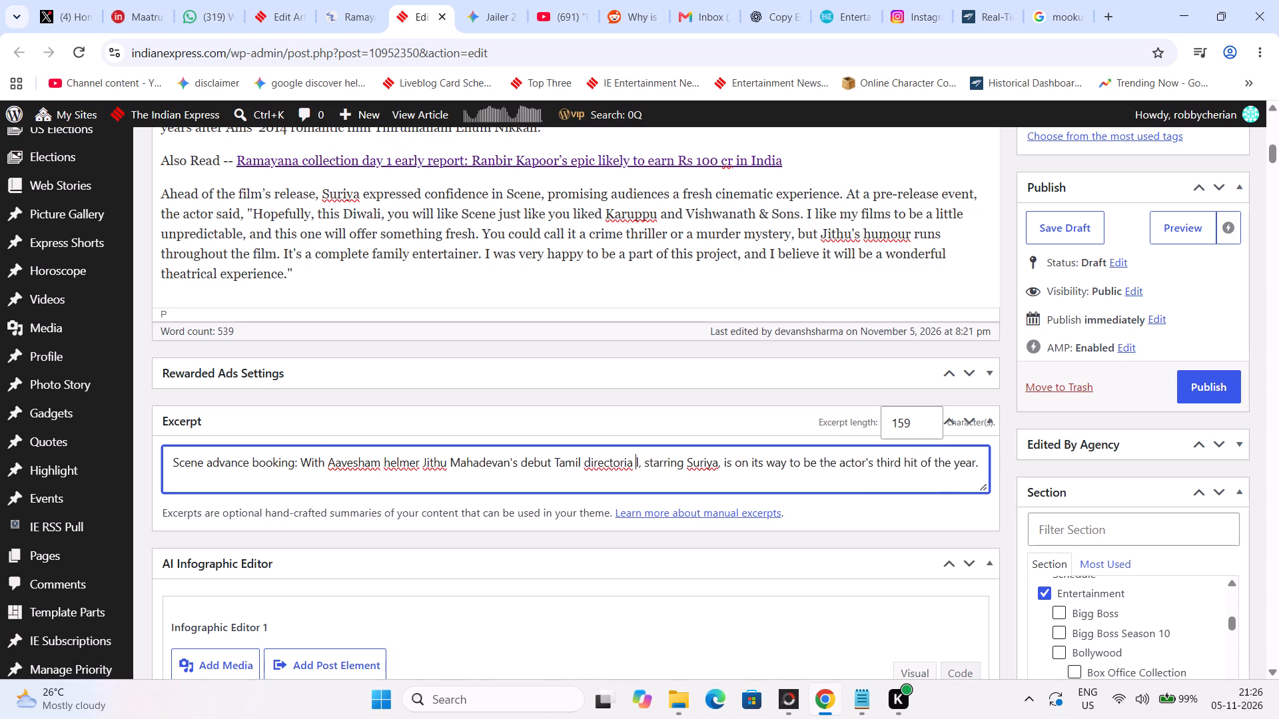
key(Right)
key(Right)
key(Delete)
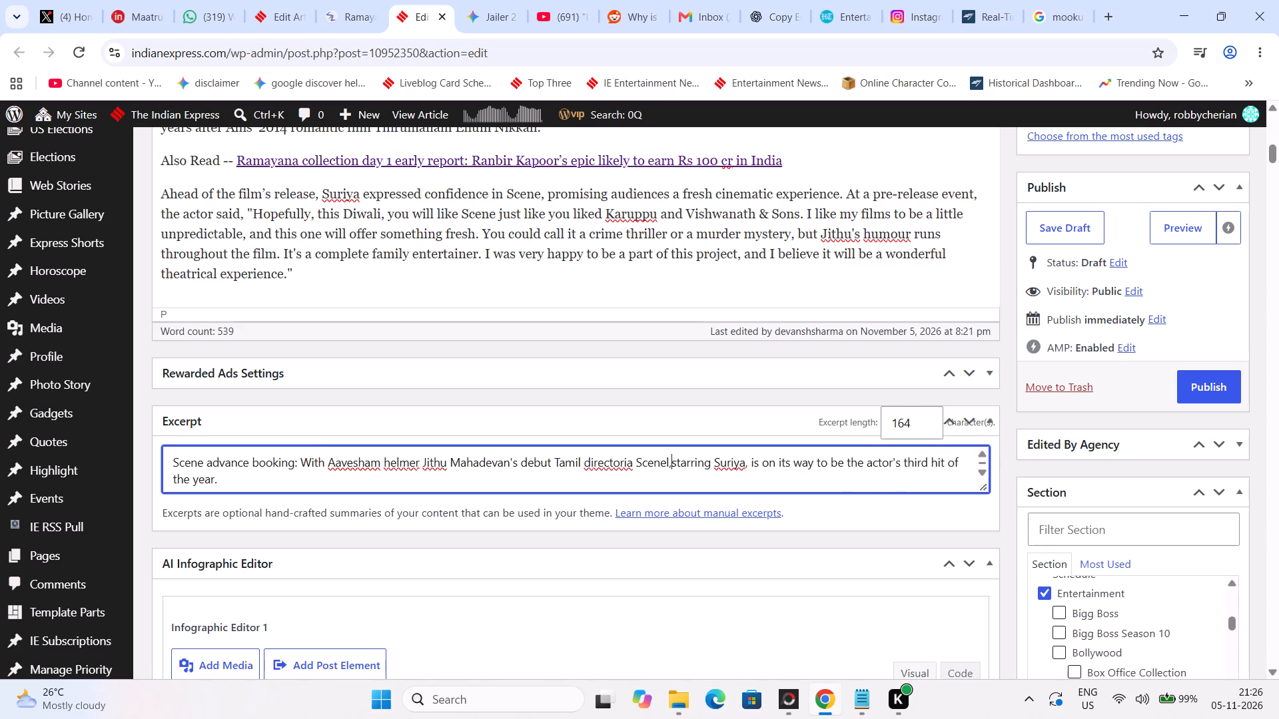
key(Delete)
key(Delete)
key(Delete)
key(Delete)
key(Delete)
key(Delete)
key(Delete)
key(Delete)
key(Left)
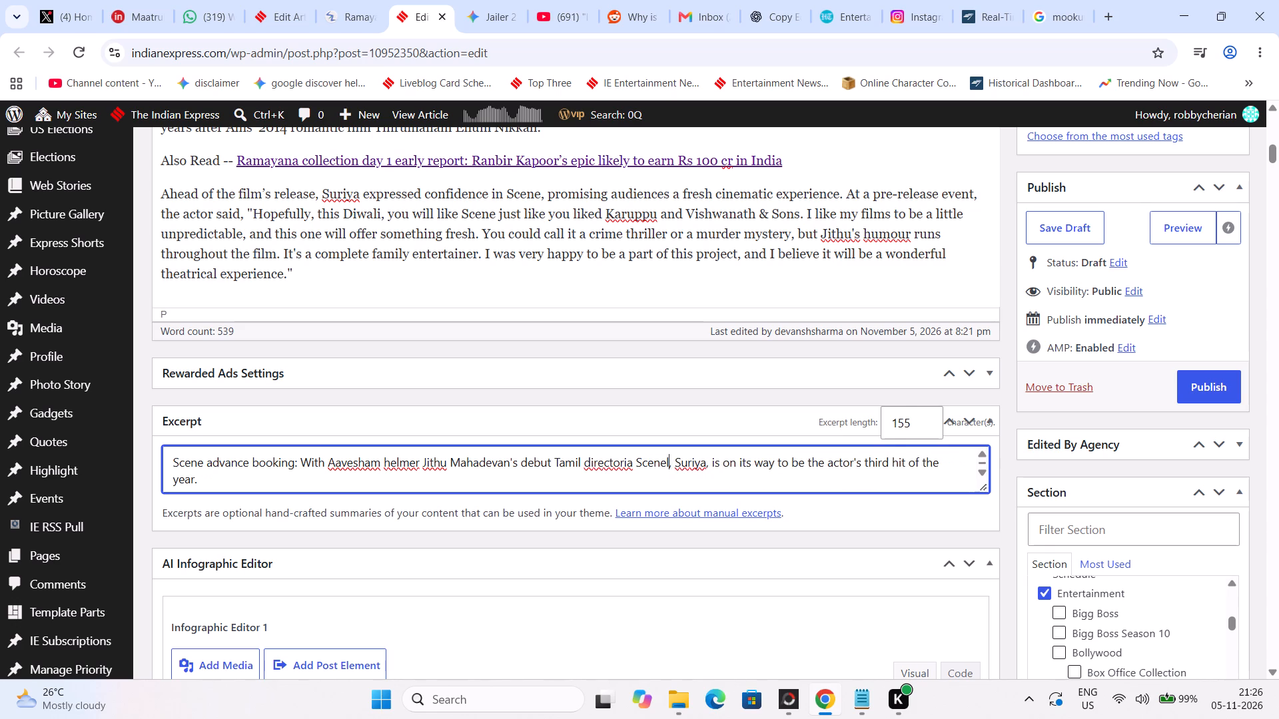
key(BackSpace)
Replace ", is on its way to be the actor's" in the excerpt with "looks to register his".
key(Right)
key(Right)
key(Right)
key(Right)
key(Right)
key(Right)
key(Right)
key(Right)
key(Right)
key(Right)
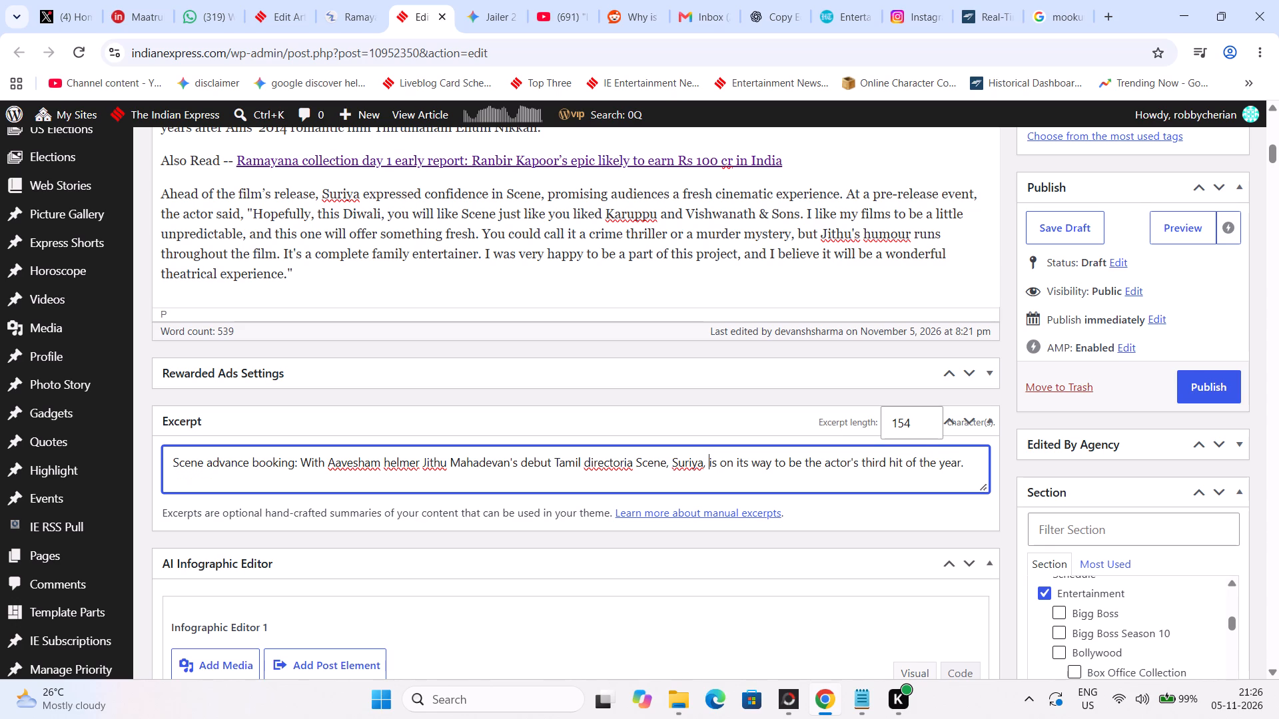
key(Delete)
key(Delete)
key(Delete)
key(Delete)
key(Delete)
key(Delete)
key(Delete)
key(Delete)
key(Delete)
key(Delete)
key(Delete)
key(Delete)
key(Delete)
key(Delete)
key(Delete)
key(Delete)
key(Delete)
key(Delete)
key(Delete)
key(Delete)
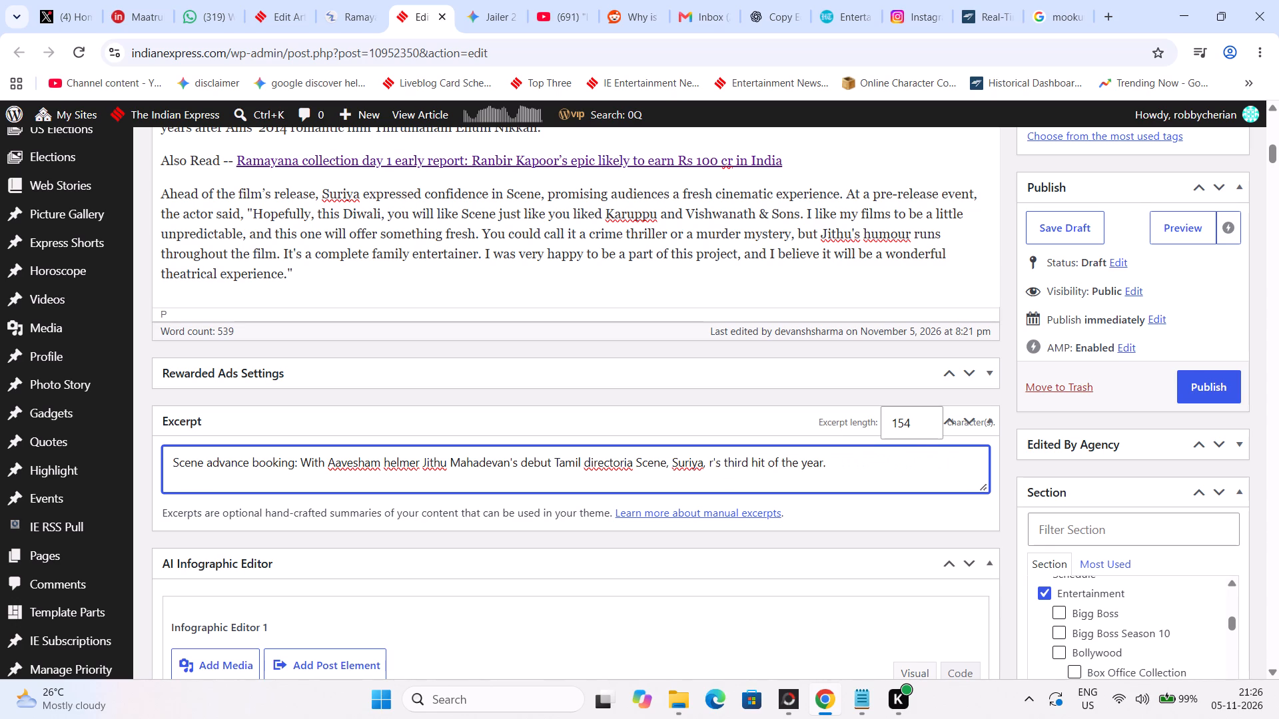
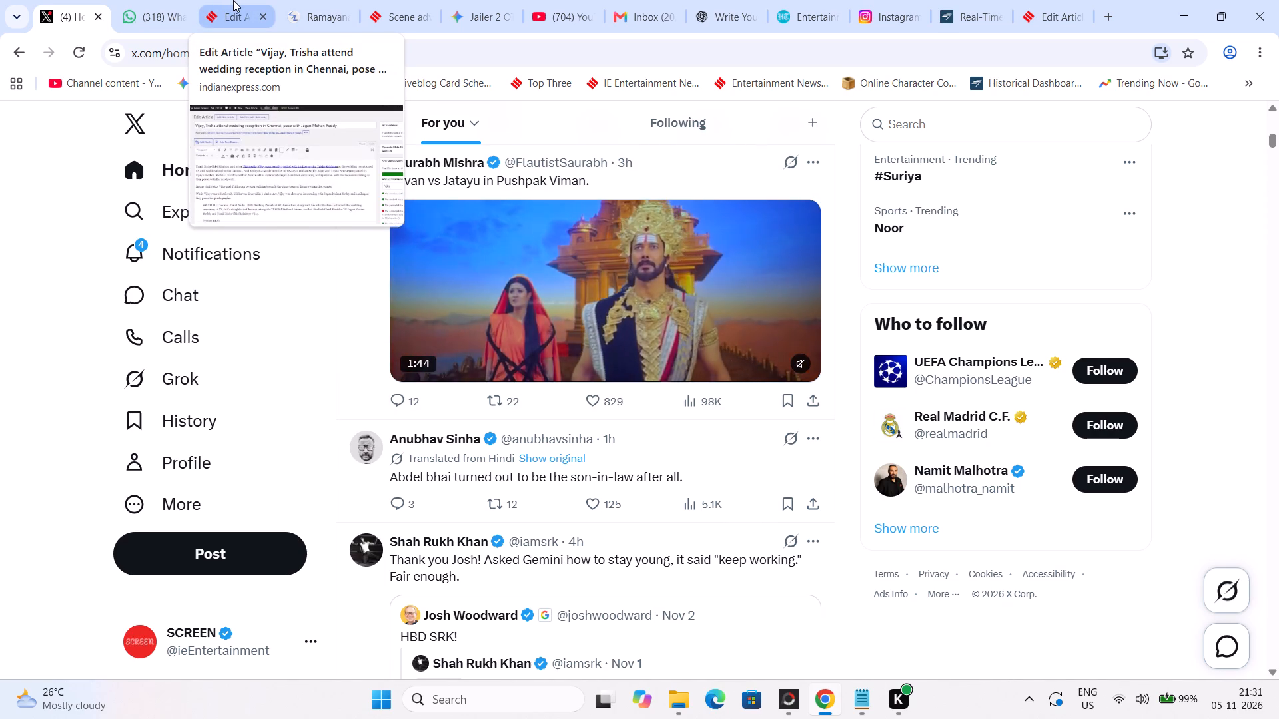
Close the Sacnilk page on Ramayana's Day 1 box office collection.
click(233, 0)
click(332, 0)
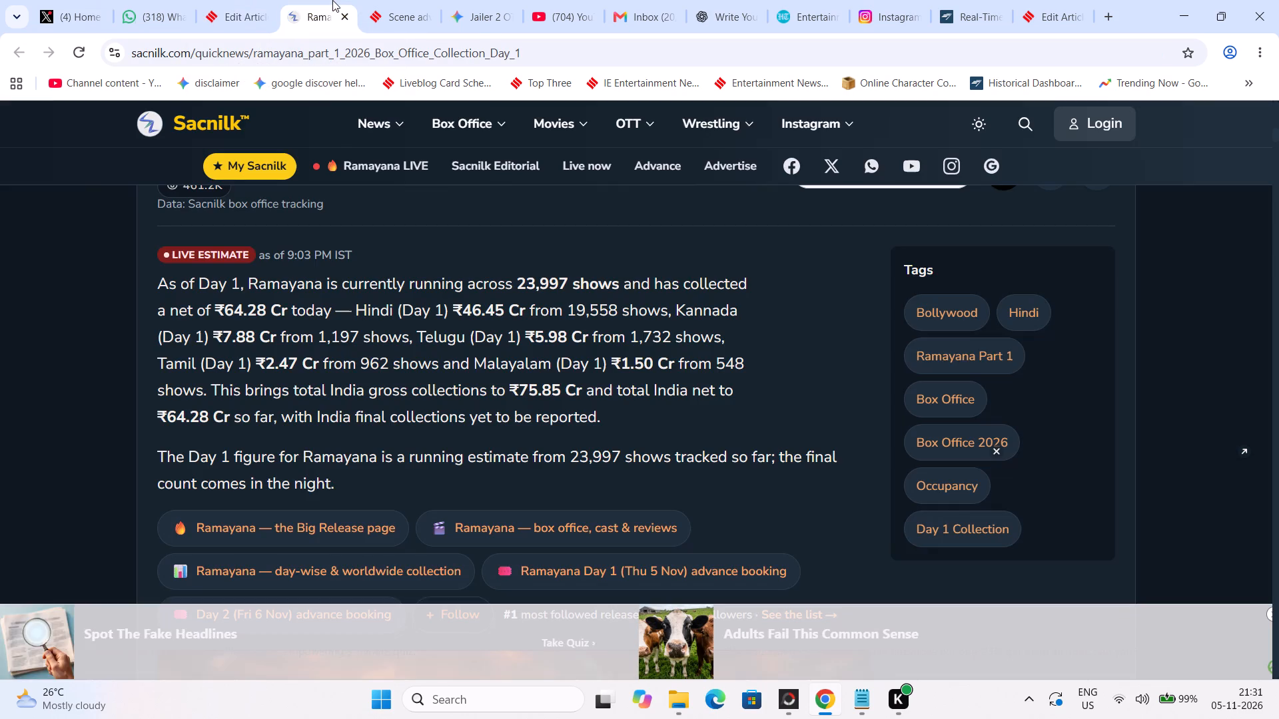
click(367, 0)
click(342, 17)
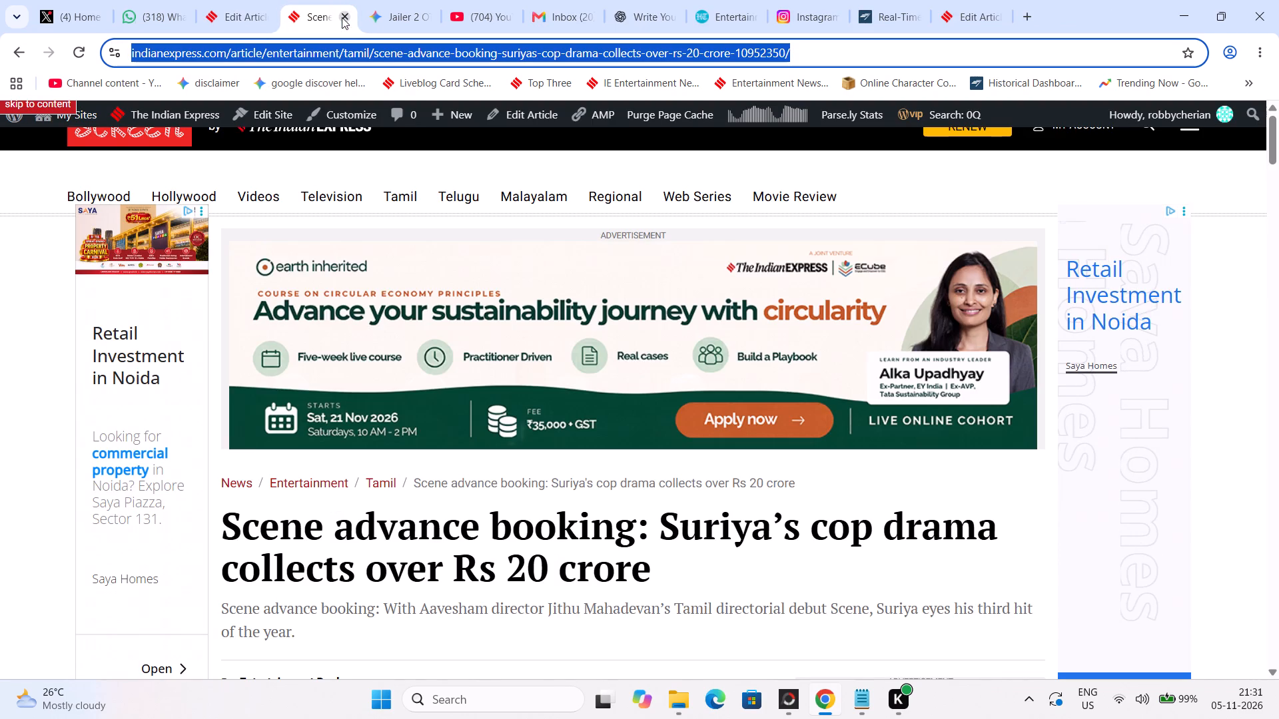
Open the published Ramayana Part 1 live blog from its edit page to check the revised headline.
click(937, 0)
click(255, 198)
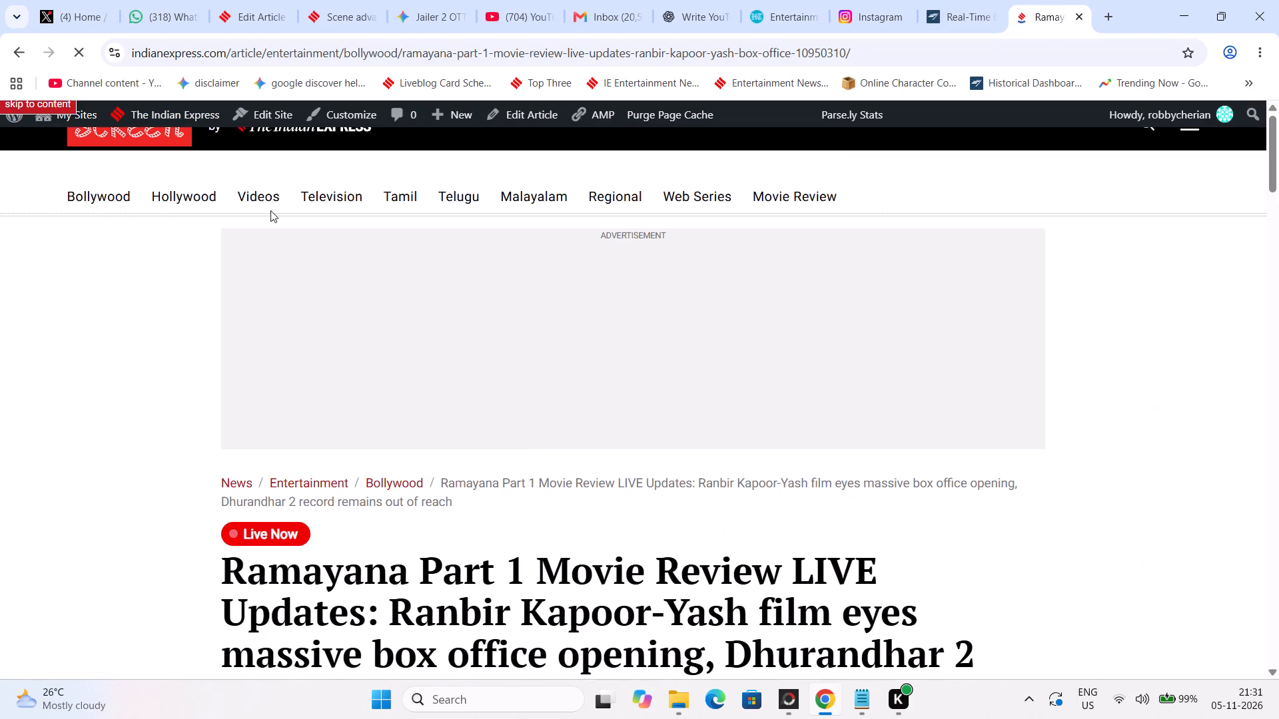
Check the real-time traffic of the entertainment section on the Chartbeat dashboard.
click(957, 0)
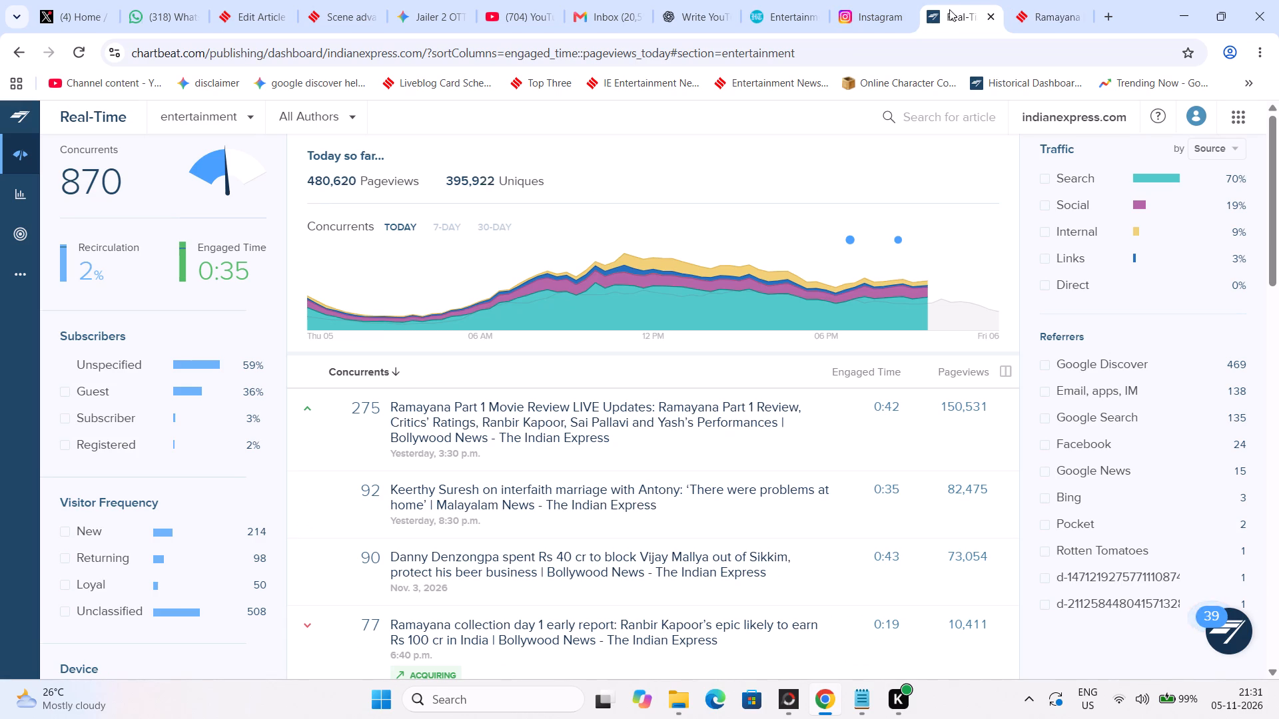
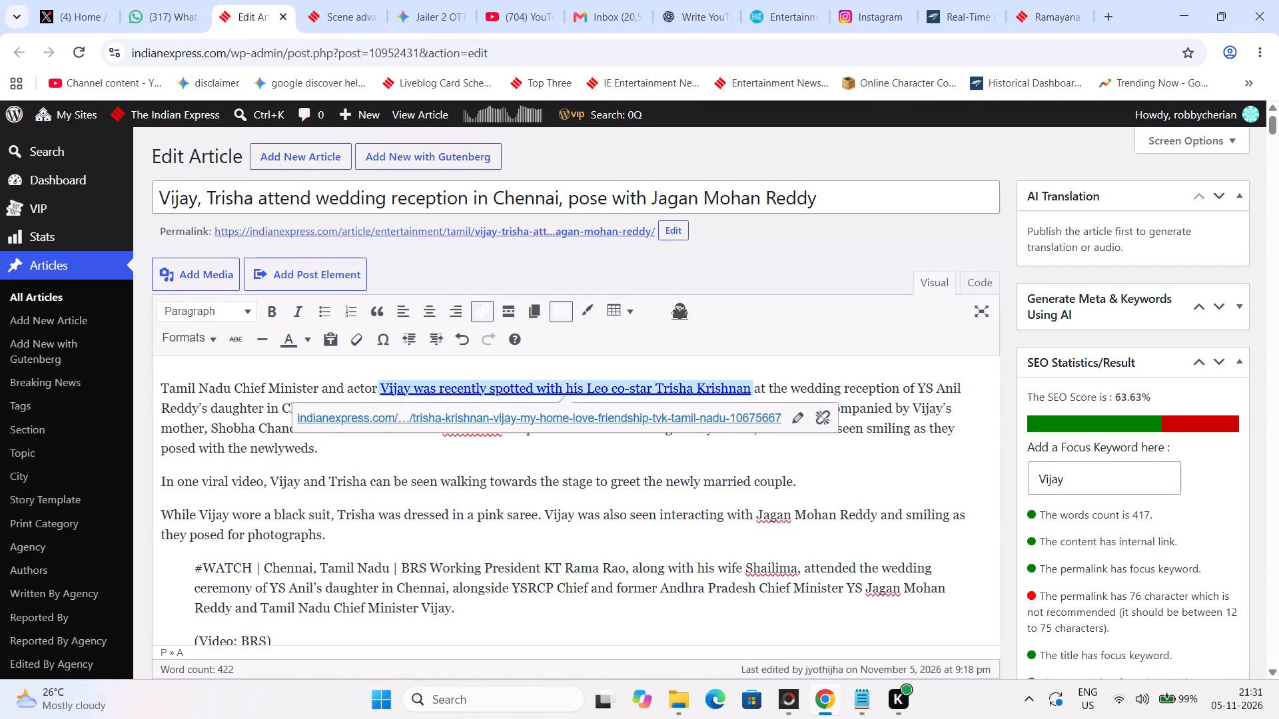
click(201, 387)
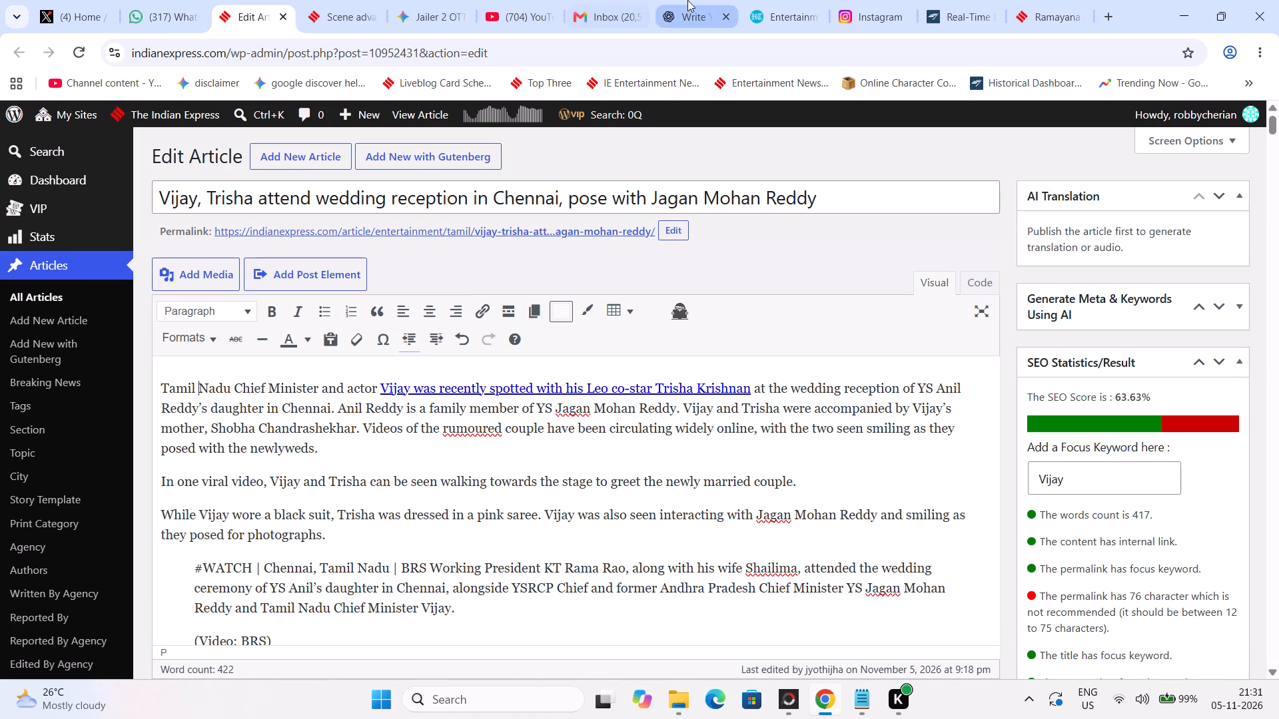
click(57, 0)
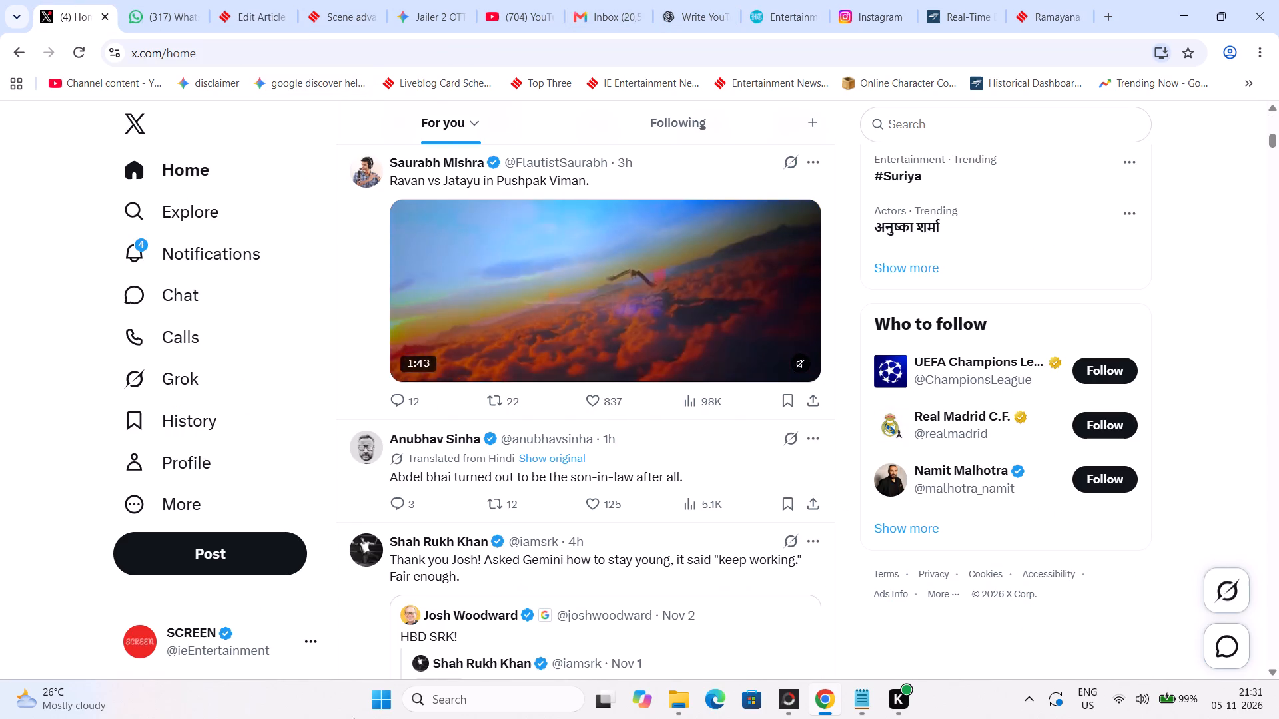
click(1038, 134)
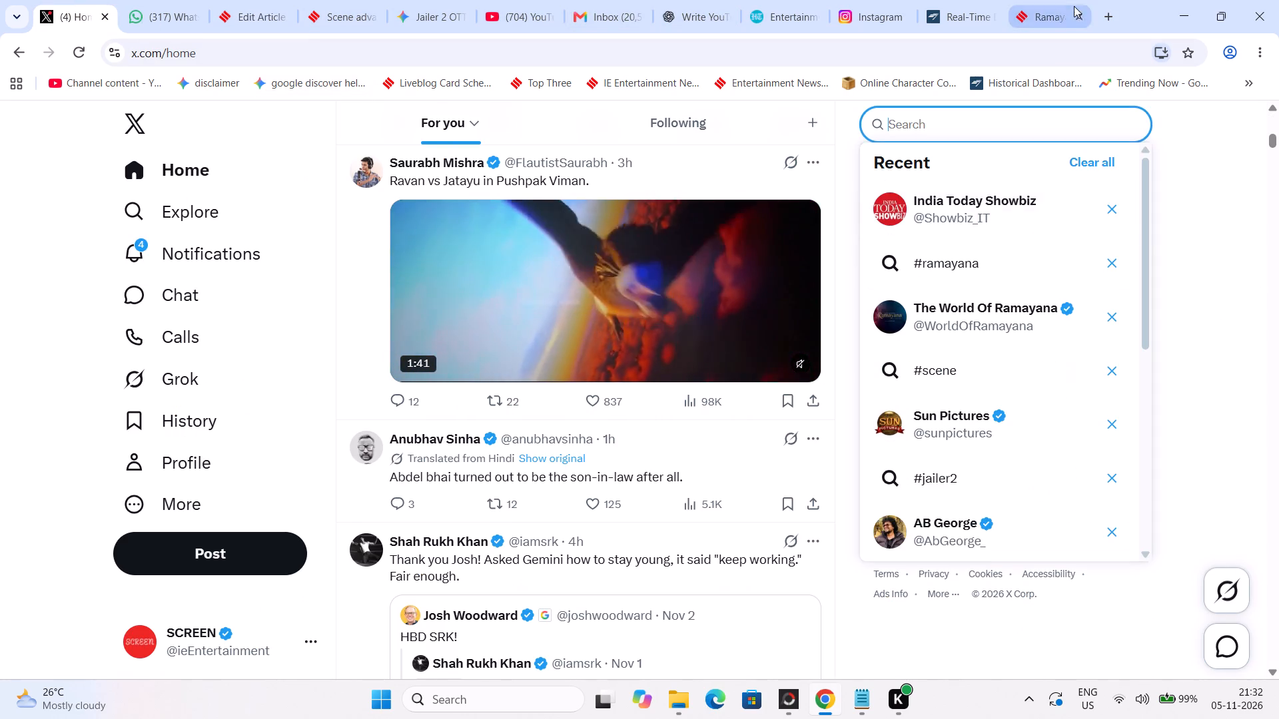
Search Google for "vijay trisha" in place of the Ramayana live blog page and look through the results.
click(1074, 5)
click(1055, 43)
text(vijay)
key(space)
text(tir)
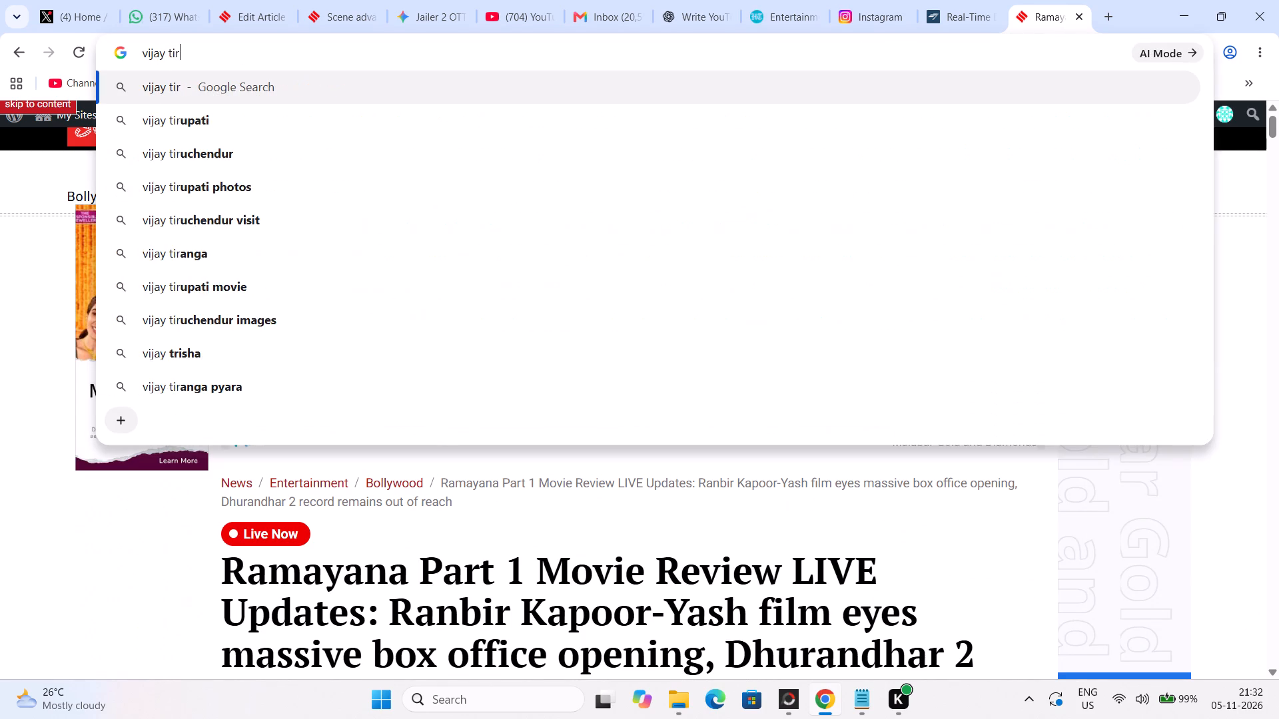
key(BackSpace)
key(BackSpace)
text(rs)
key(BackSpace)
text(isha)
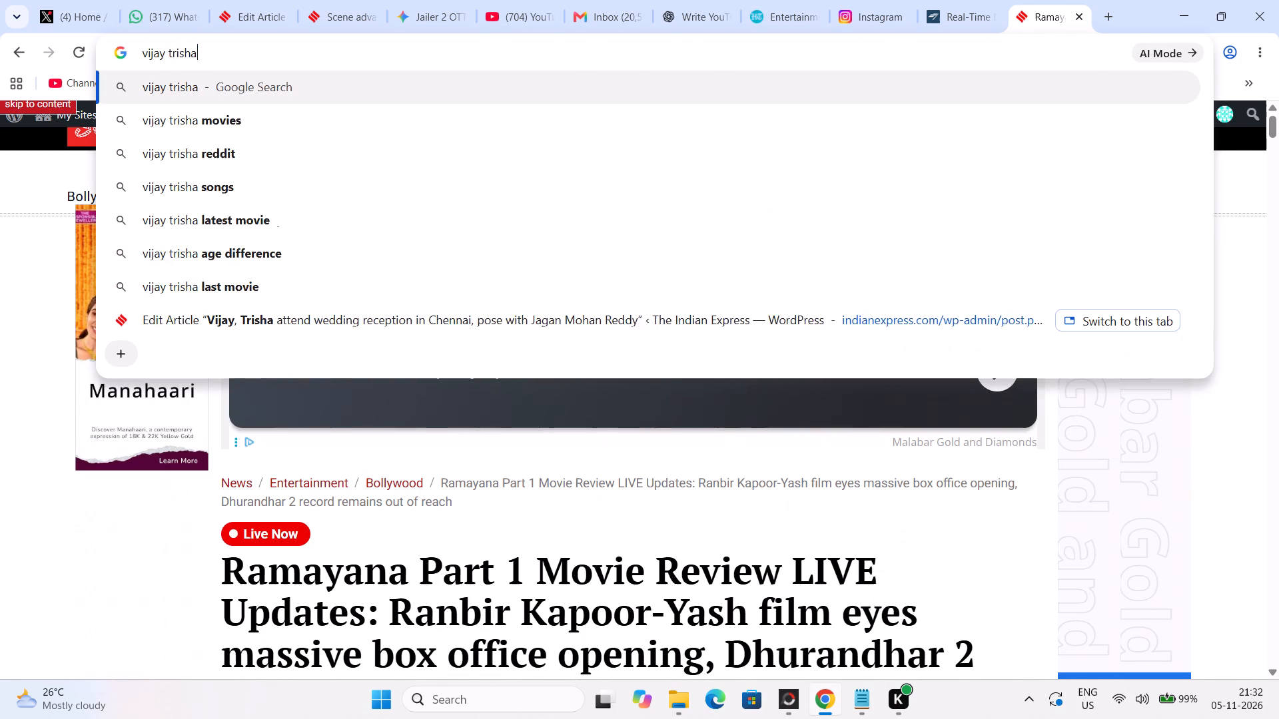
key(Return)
scroll(803, 355, down, 3)
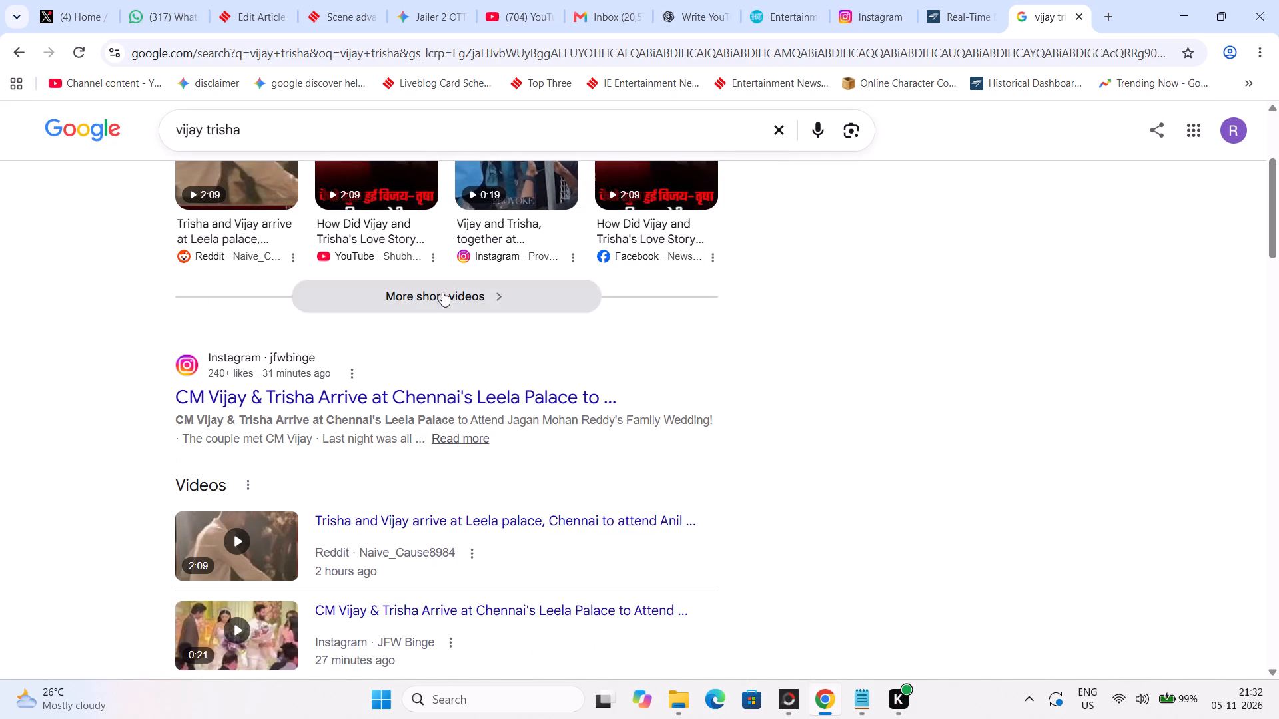
In the opening sentence of the Vijay–Trisha wedding reception article, replace "was recently spotted with" in the linked text with "and".
click(232, 0)
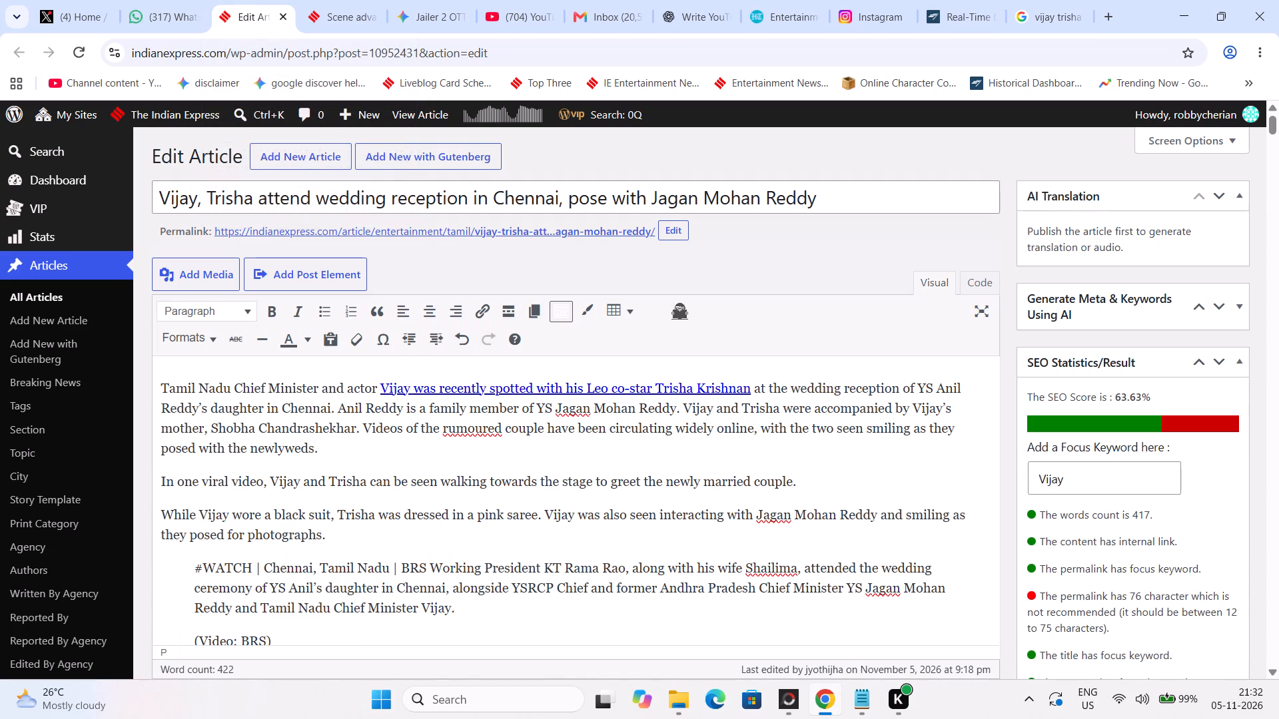
drag(410, 388, 468, 389)
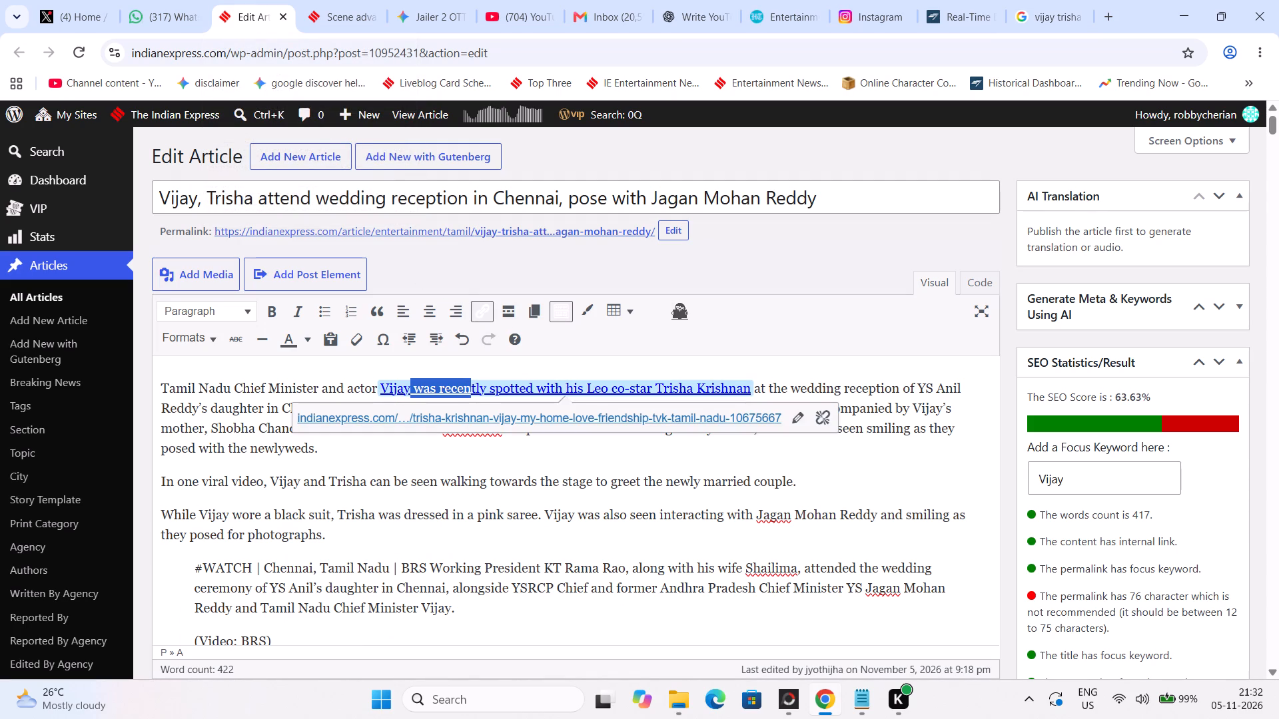
drag(468, 389, 549, 387)
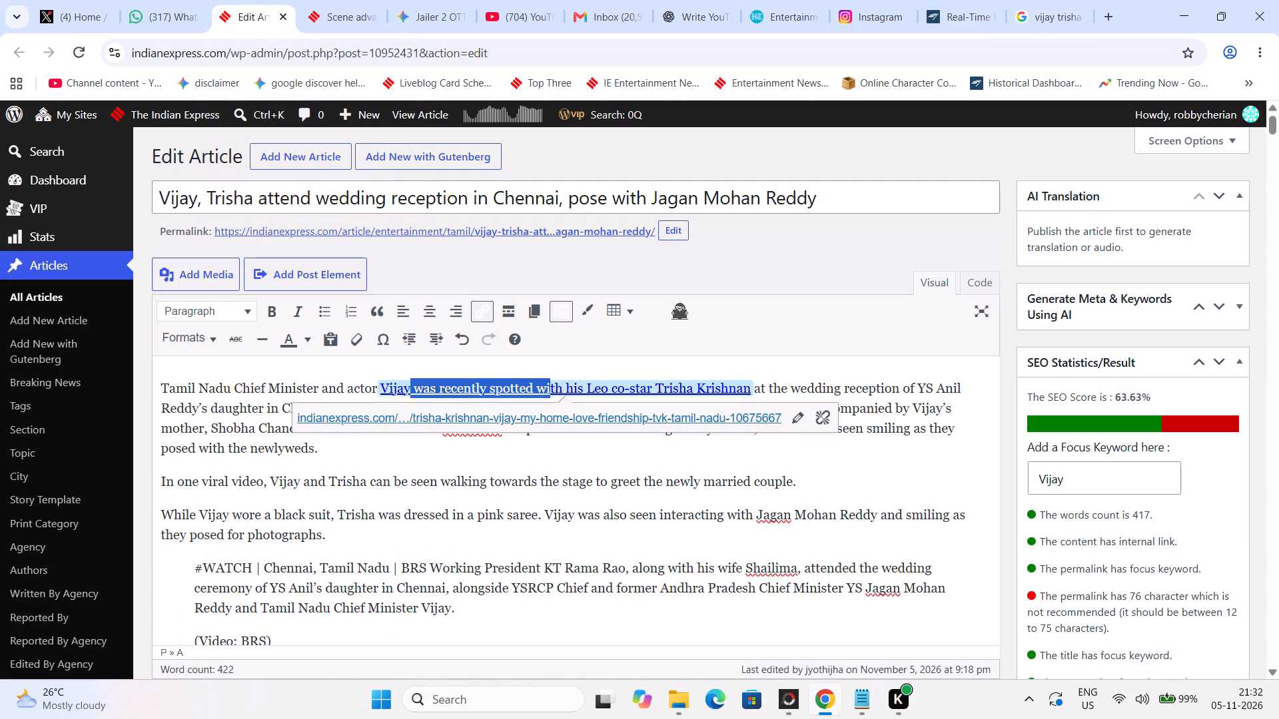
drag(549, 387, 562, 387)
scroll(562, 387, down, 1)
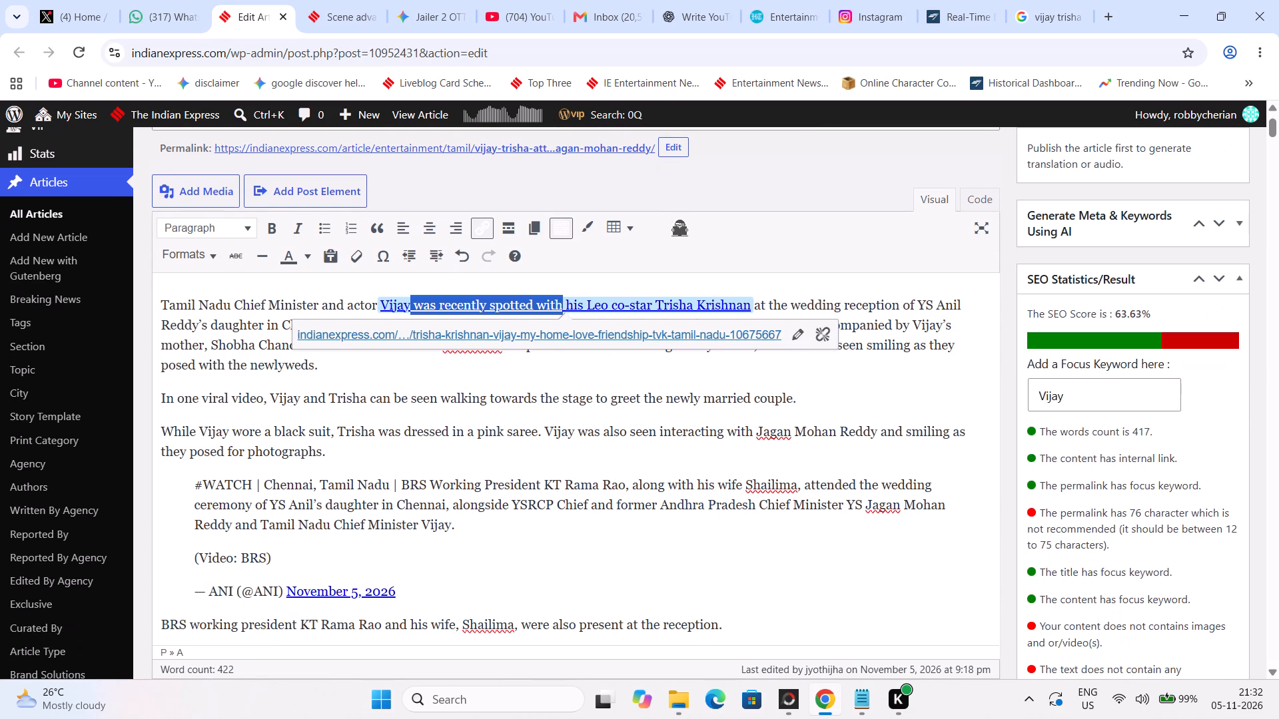
key(BackSpace)
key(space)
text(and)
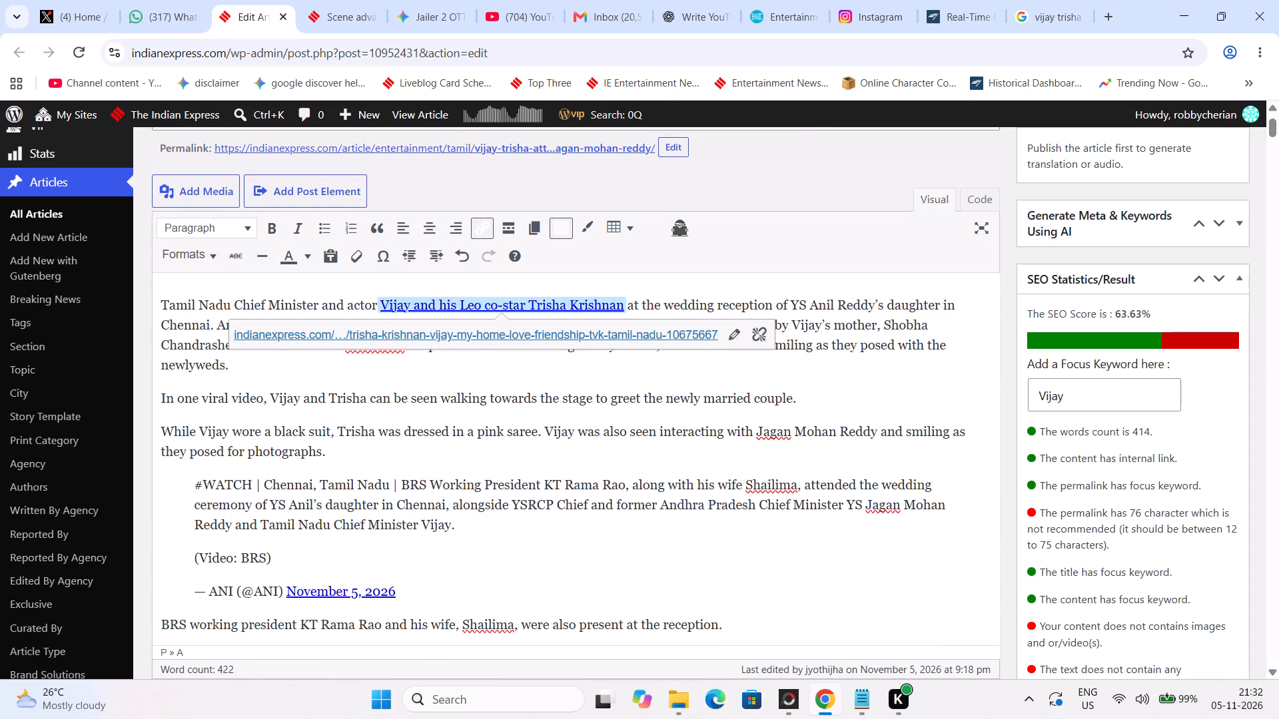
Change "at" to "attended" before "the wedding reception" in the opening sentence of the Vijay and Trisha article.
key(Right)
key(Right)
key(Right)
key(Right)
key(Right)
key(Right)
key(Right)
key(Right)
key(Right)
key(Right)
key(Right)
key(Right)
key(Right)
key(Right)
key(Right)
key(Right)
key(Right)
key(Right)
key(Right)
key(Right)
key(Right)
text(tended)
key(space)
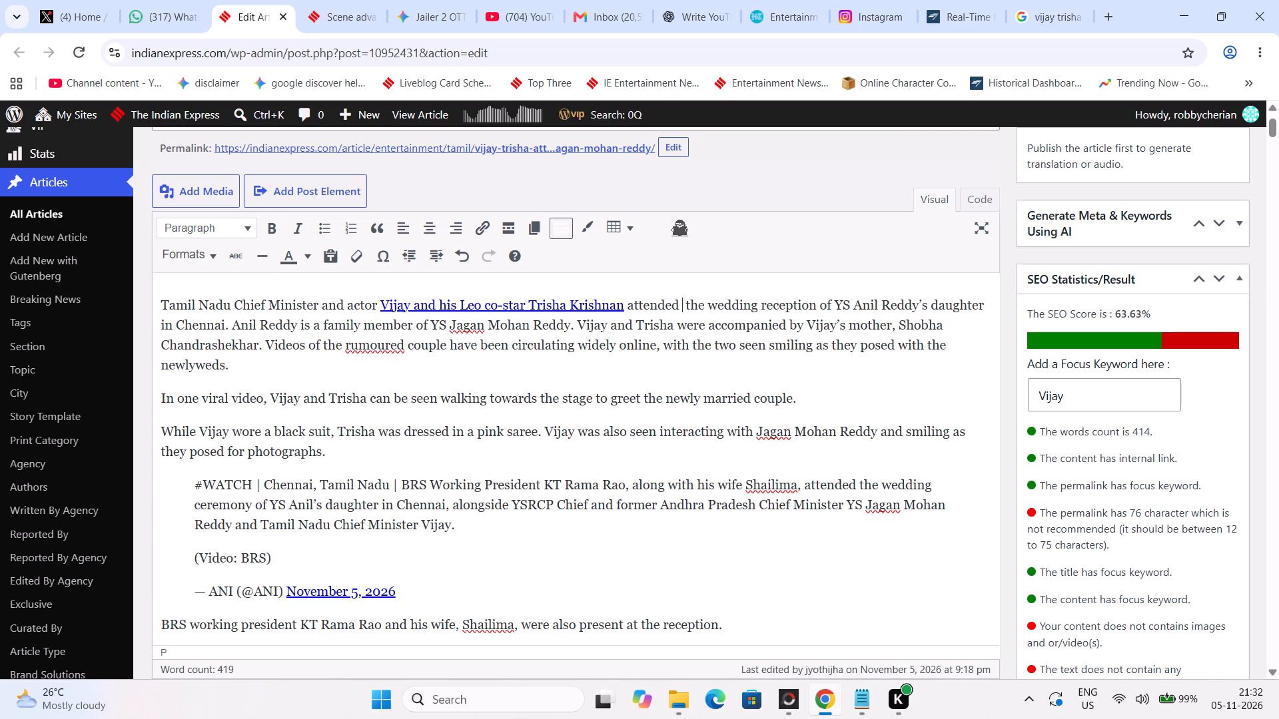
key(BackSpace)
Add "on Thursday" after "in Chennai" at the end of the opening sentence.
key(Right)
key(Right)
key(Right)
key(Right)
key(Right)
key(Right)
key(Right)
key(Right)
key(Right)
key(Right)
key(Right)
key(Right)
key(Right)
key(Right)
key(Right)
key(Right)
key(Right)
key(Right)
key(Right)
key(Right)
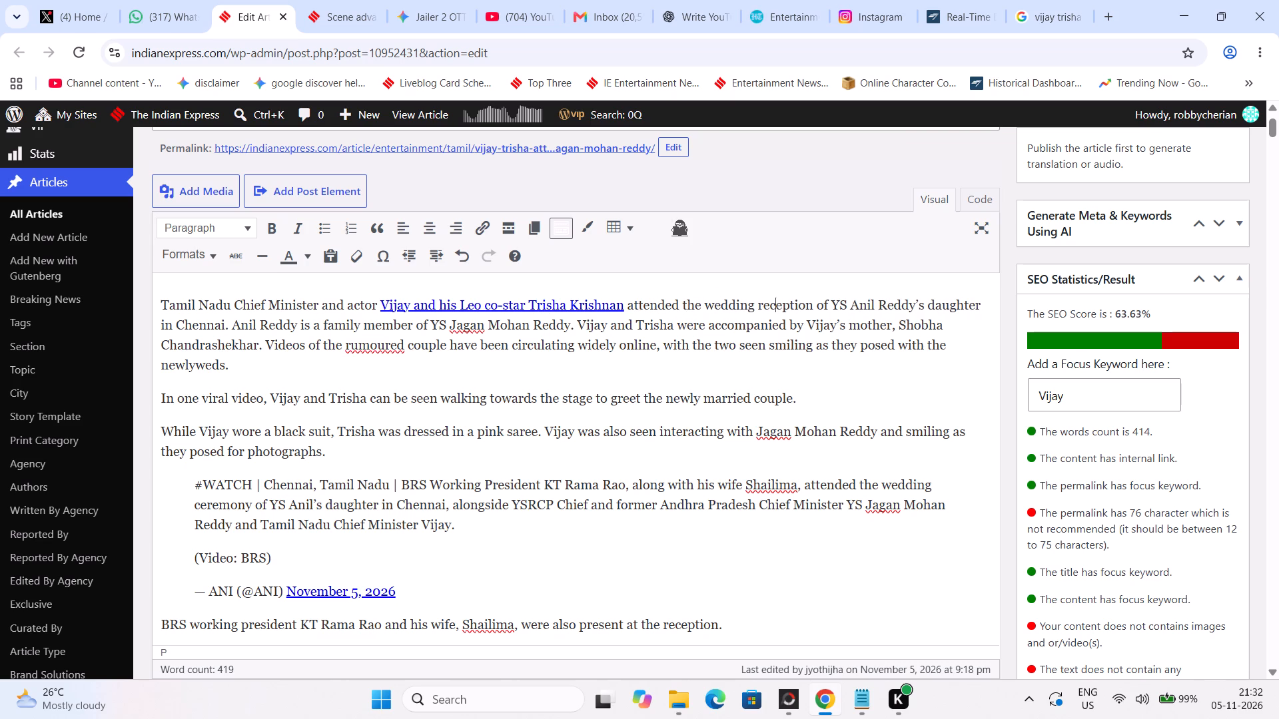
key(Right)
key(Right)
key(space)
text(on)
key(space)
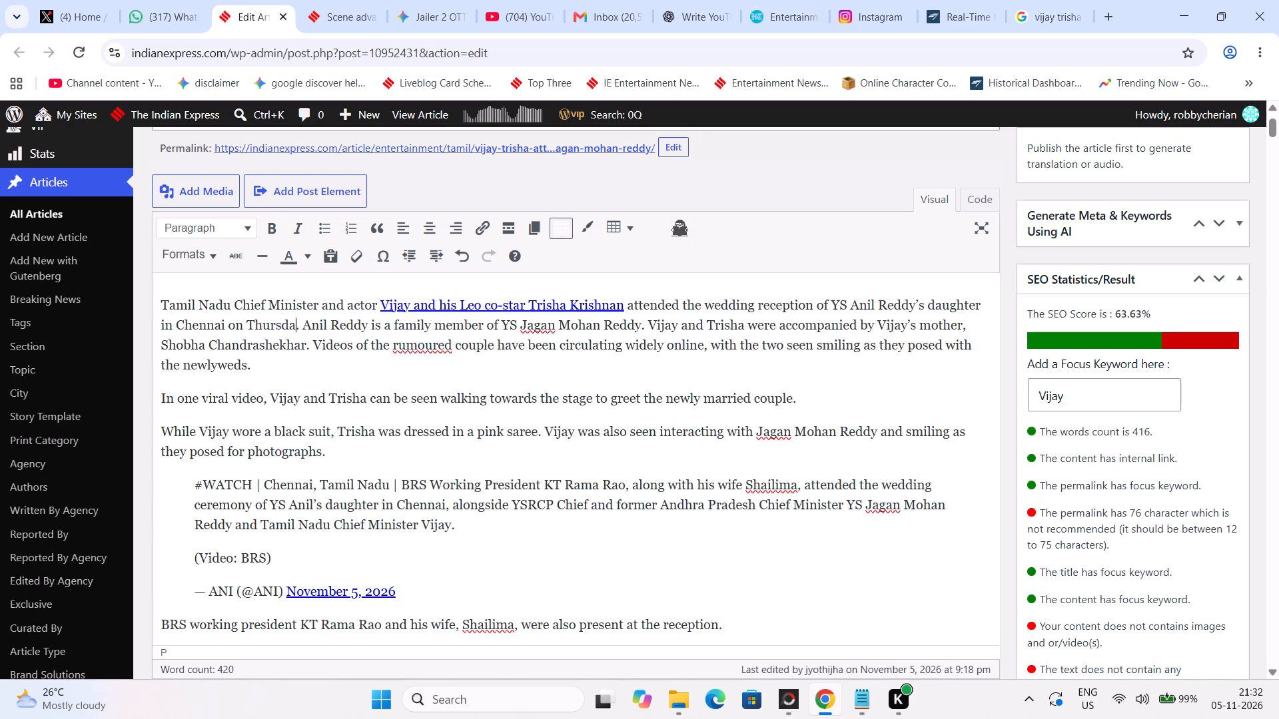
Remove the sentence calling Anil Reddy a family member of YS Jagan Mohan Reddy from the opening paragraph.
key(Right)
key(Right)
key(Right)
key(Right)
key(Right)
key(Right)
key(Right)
key(Right)
key(Right)
key(Right)
key(Right)
key(Right)
key(Right)
key(Right)
key(Right)
key(Right)
key(Right)
key(Right)
key(Right)
key(Right)
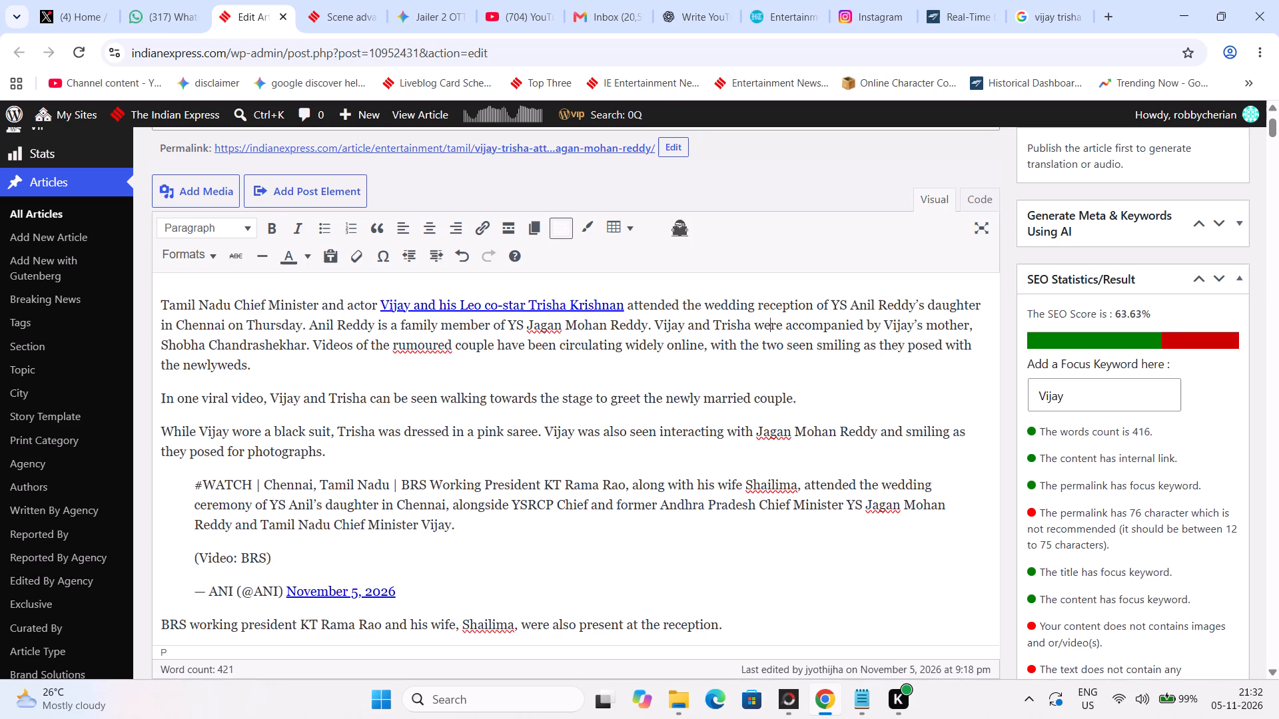
drag(303, 323, 681, 332)
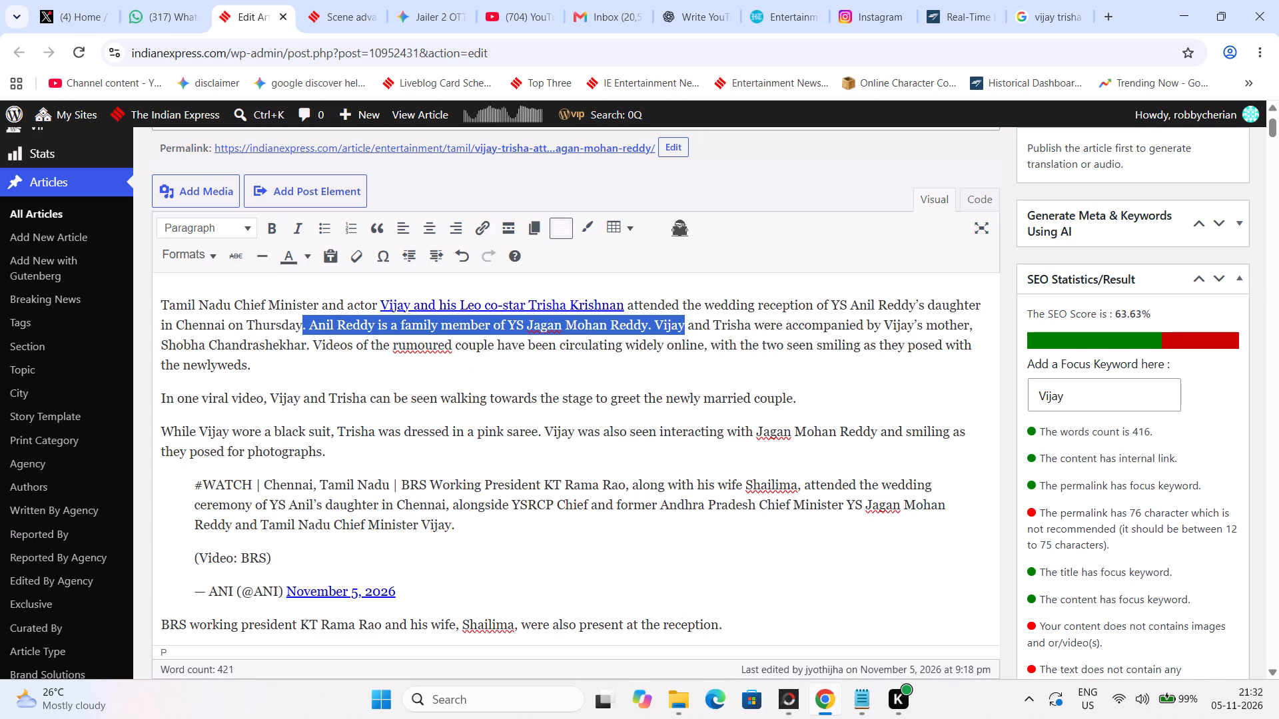
drag(681, 332, 657, 328)
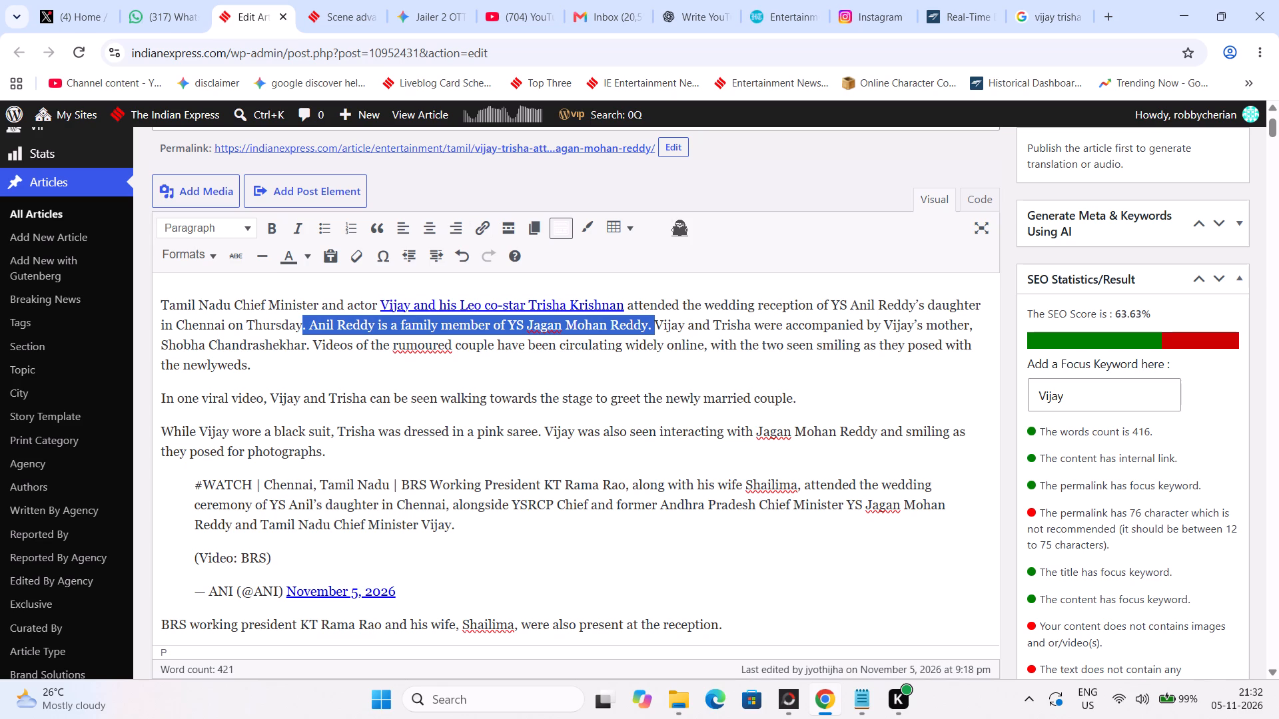
text(.)
key(space)
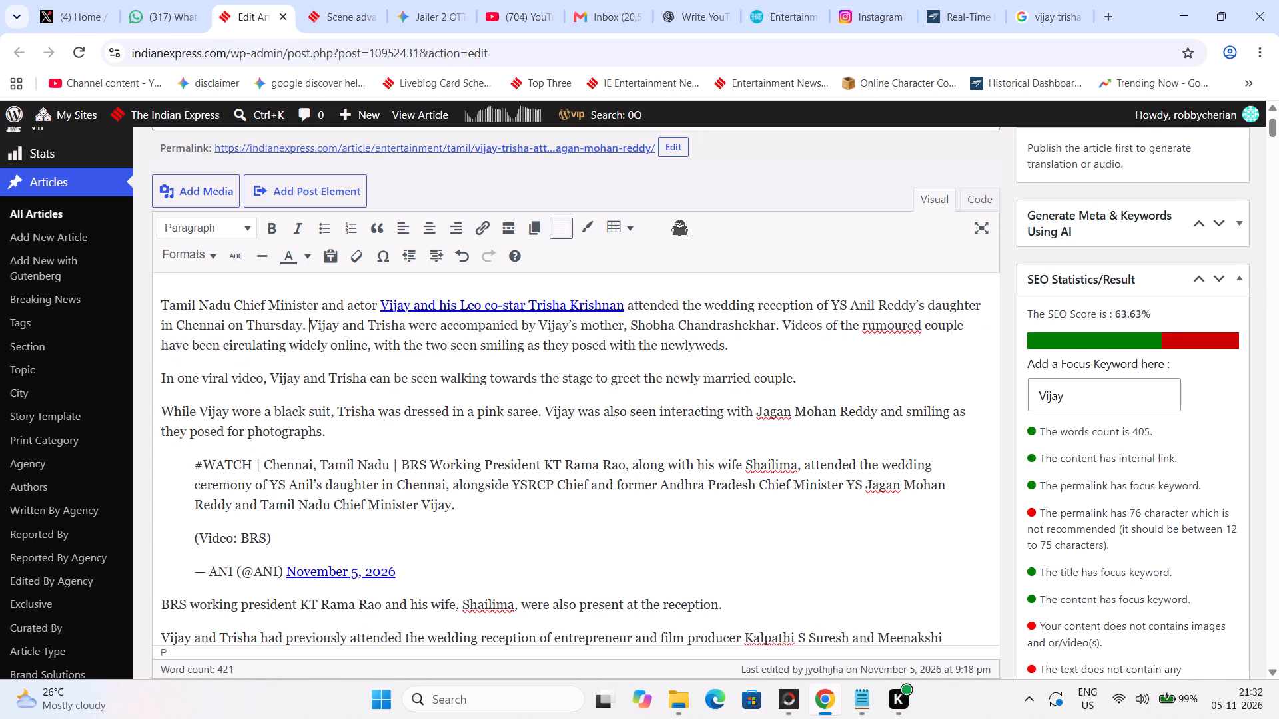
Replace "rumoured couple" with "actors" in the sentence about the videos circulating online.
key(Down)
key(Right)
key(Left)
key(Left)
key(Left)
key(Left)
key(Left)
key(Left)
key(Left)
key(Left)
key(Left)
key(Left)
key(Left)
key(Left)
key(Left)
key(Left)
key(Left)
key(Left)
key(Left)
key(Left)
key(Left)
key(Left)
key(BackSpace)
key(BackSpace)
key(BackSpace)
key(BackSpace)
key(BackSpace)
key(BackSpace)
key(BackSpace)
key(BackSpace)
key(BackSpace)
key(BackSpace)
key(BackSpace)
key(BackSpace)
key(BackSpace)
key(BackSpace)
key(BackSpace)
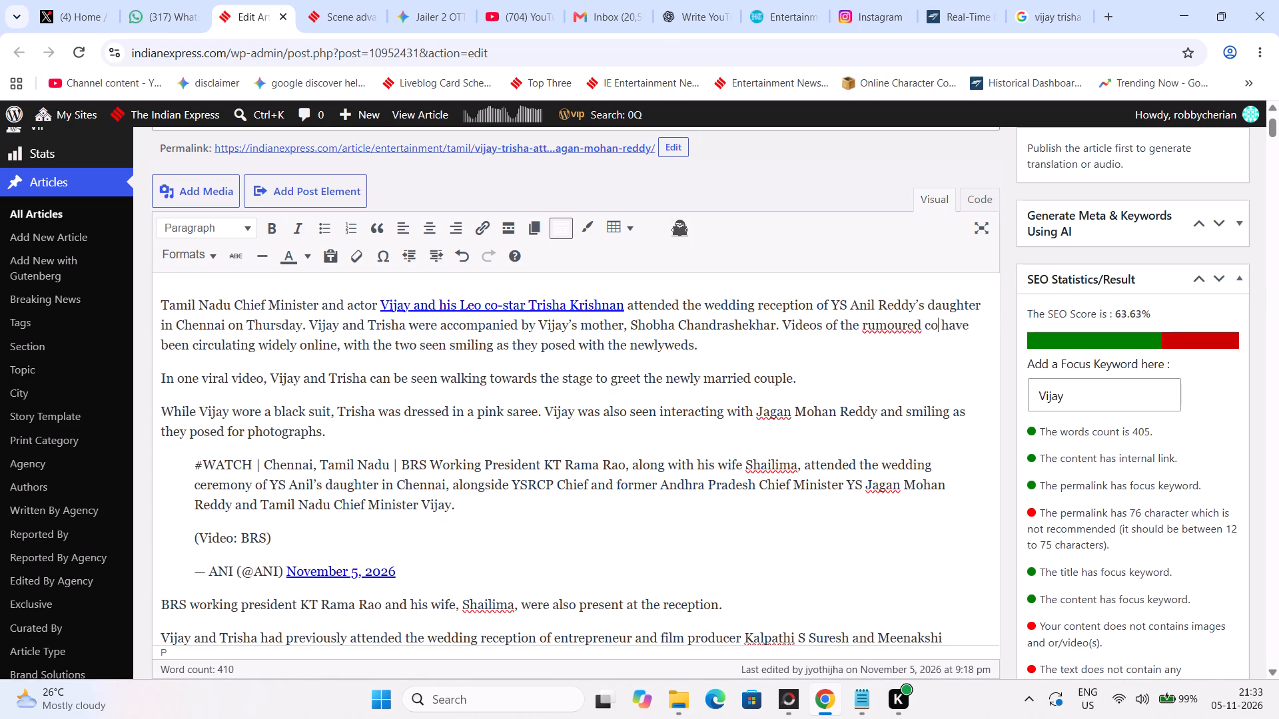
text(actors)
Proofread from the sentence on the circulating videos to the paragraph describing Vijay's black suit.
key(Right)
key(Right)
key(Right)
key(Right)
key(Right)
key(Right)
key(Right)
key(Right)
key(Right)
key(Right)
key(Right)
key(Right)
key(Right)
key(Right)
key(Right)
key(Right)
key(Right)
key(Right)
key(Right)
key(Right)
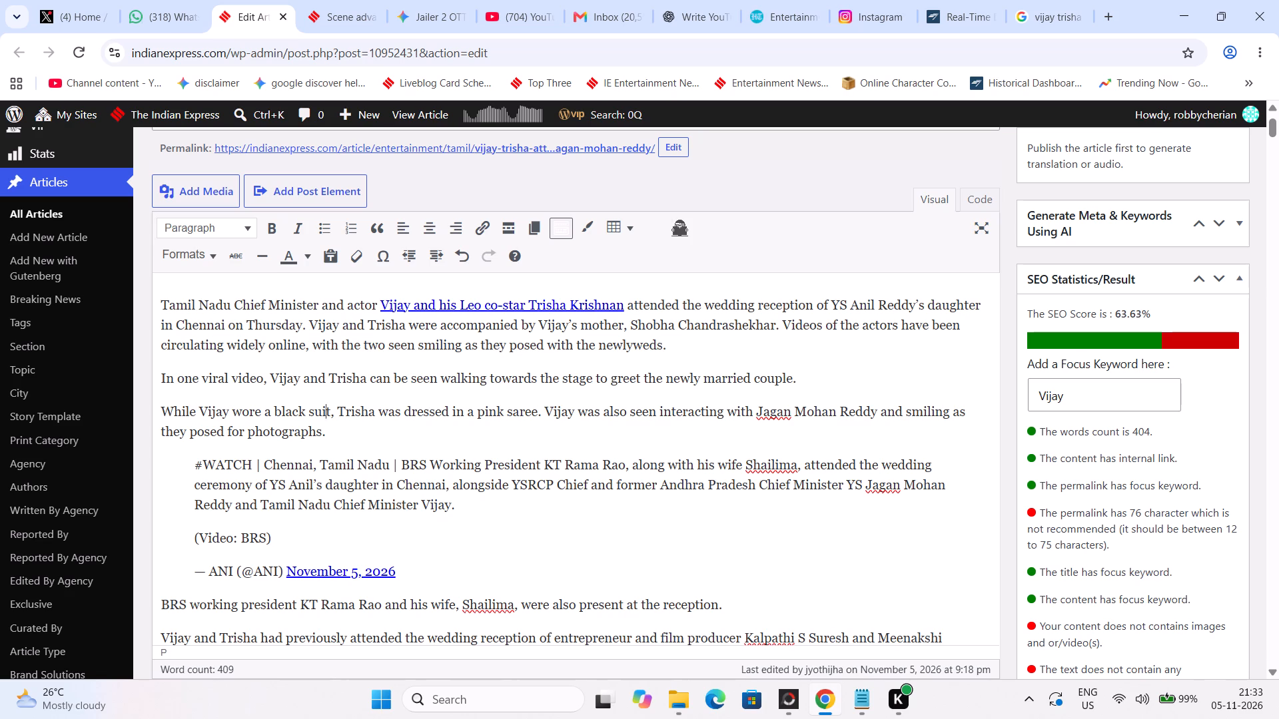
key(Left)
key(Left)
key(Left)
key(Left)
key(Left)
key(Left)
key(Left)
key(Left)
key(Left)
key(Left)
key(Left)
Search Google for the name "YS Anil Reddy" from the opening sentence.
drag(834, 310, 917, 311)
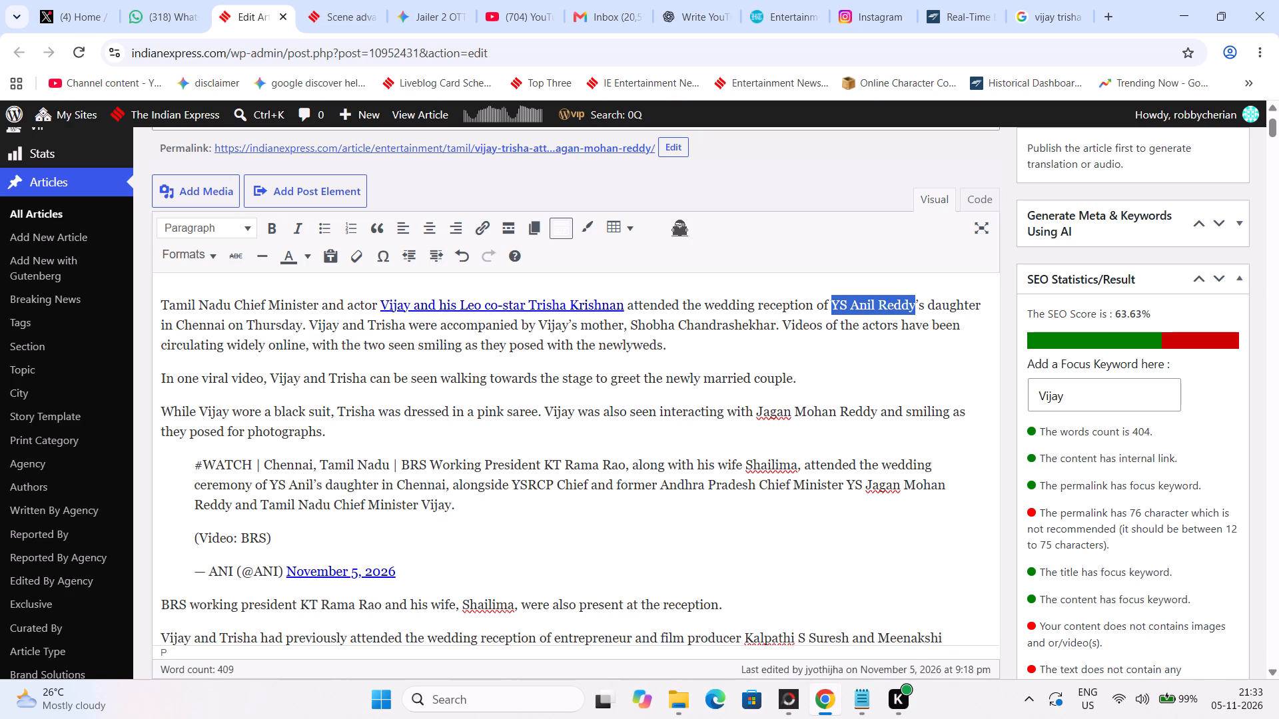
right_click(917, 311)
drag(915, 311, 839, 305)
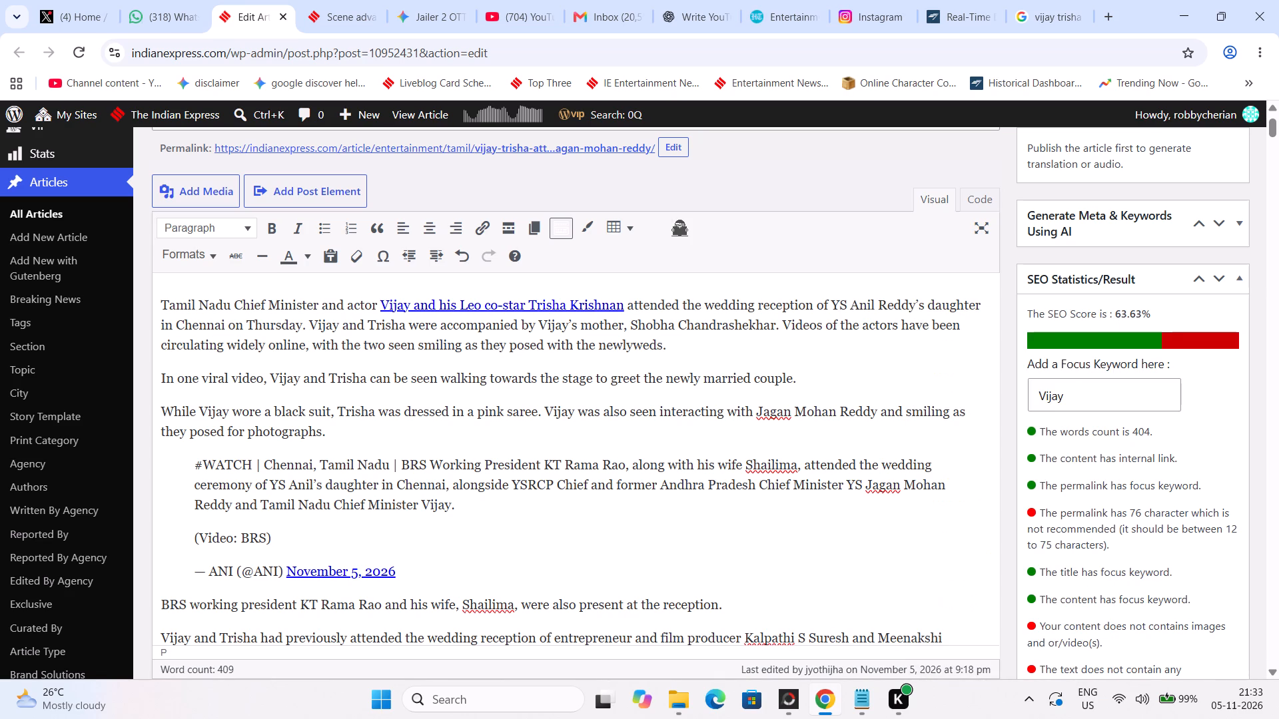
drag(832, 304, 912, 300)
right_click(912, 300)
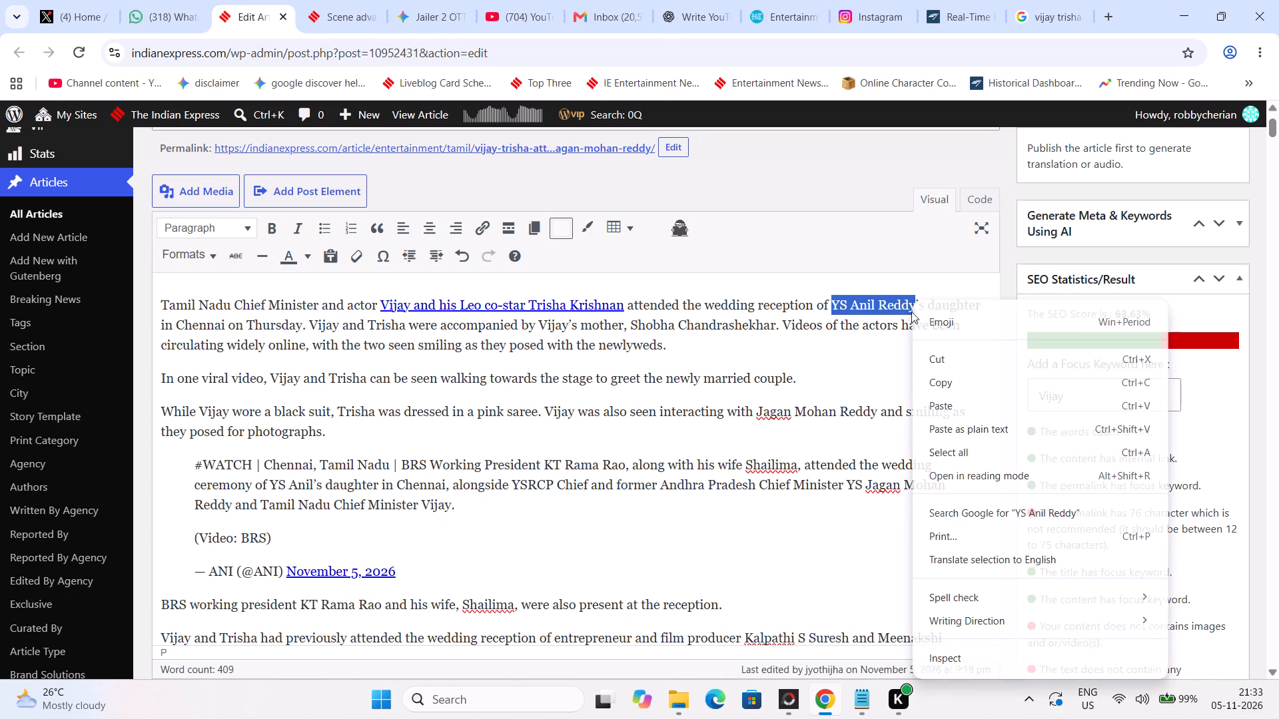
click(975, 516)
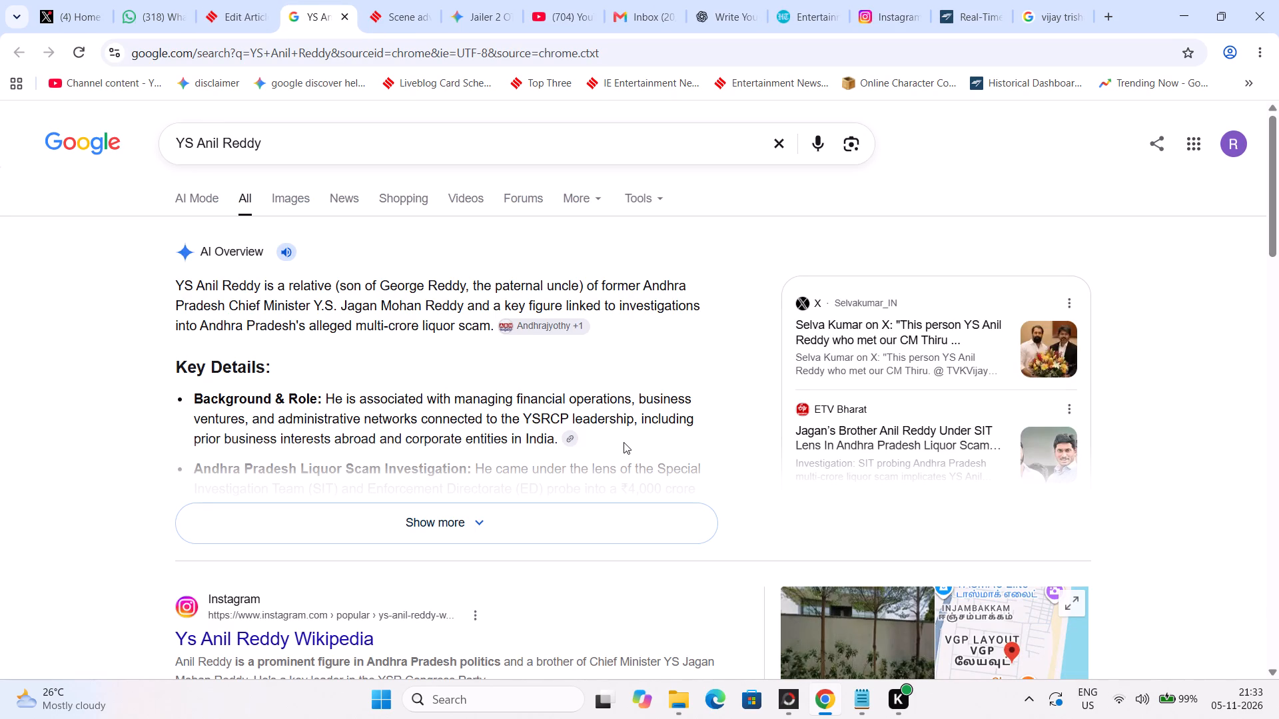
Search Google for "Y.S. Jagan Mohan Reddy", copying the name from the AI Overview, and look over the results.
drag(467, 304, 322, 304)
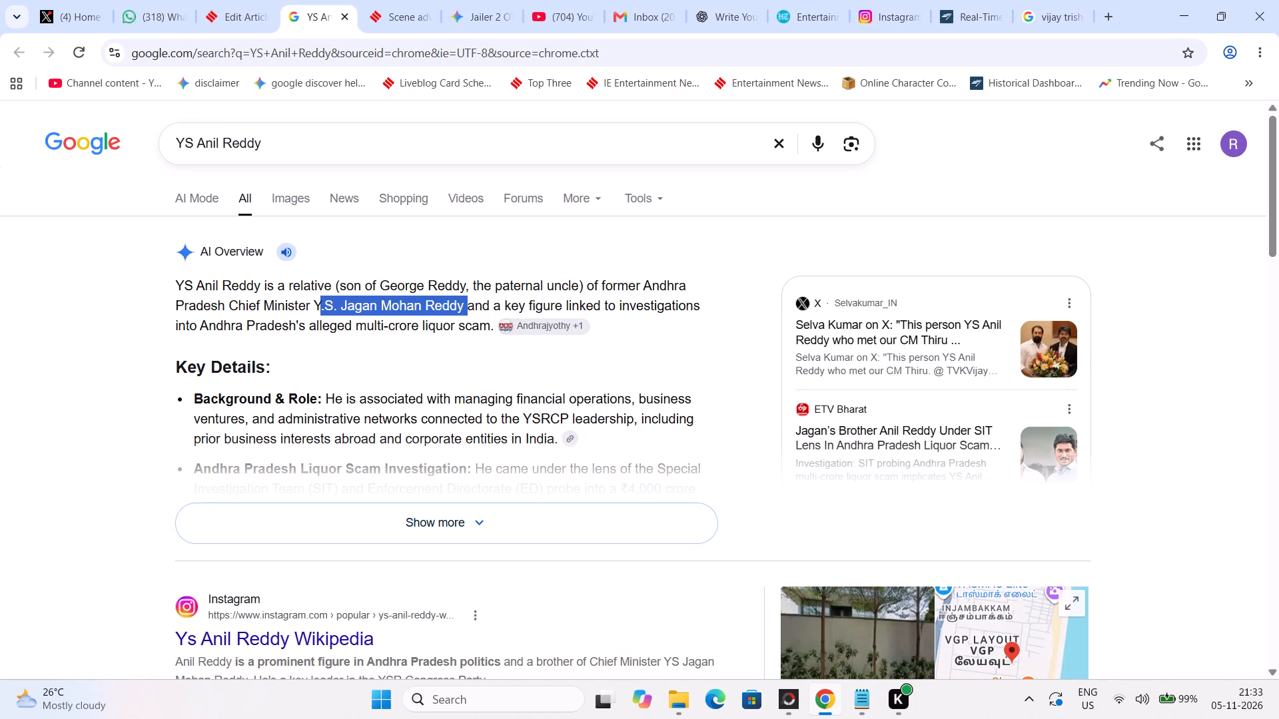
drag(322, 304, 312, 306)
key(ctrl+c)
triple_click(360, 144)
key(ctrl+v)
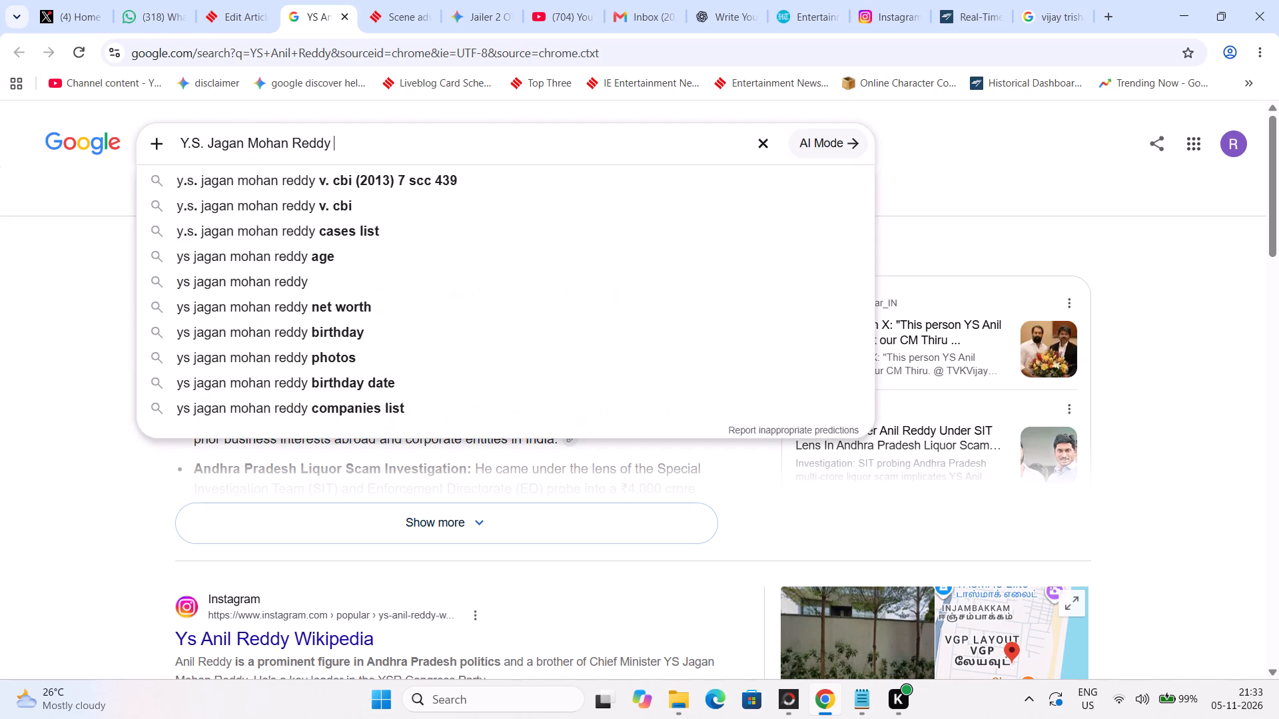
key(Return)
scroll(366, 346, down, 4)
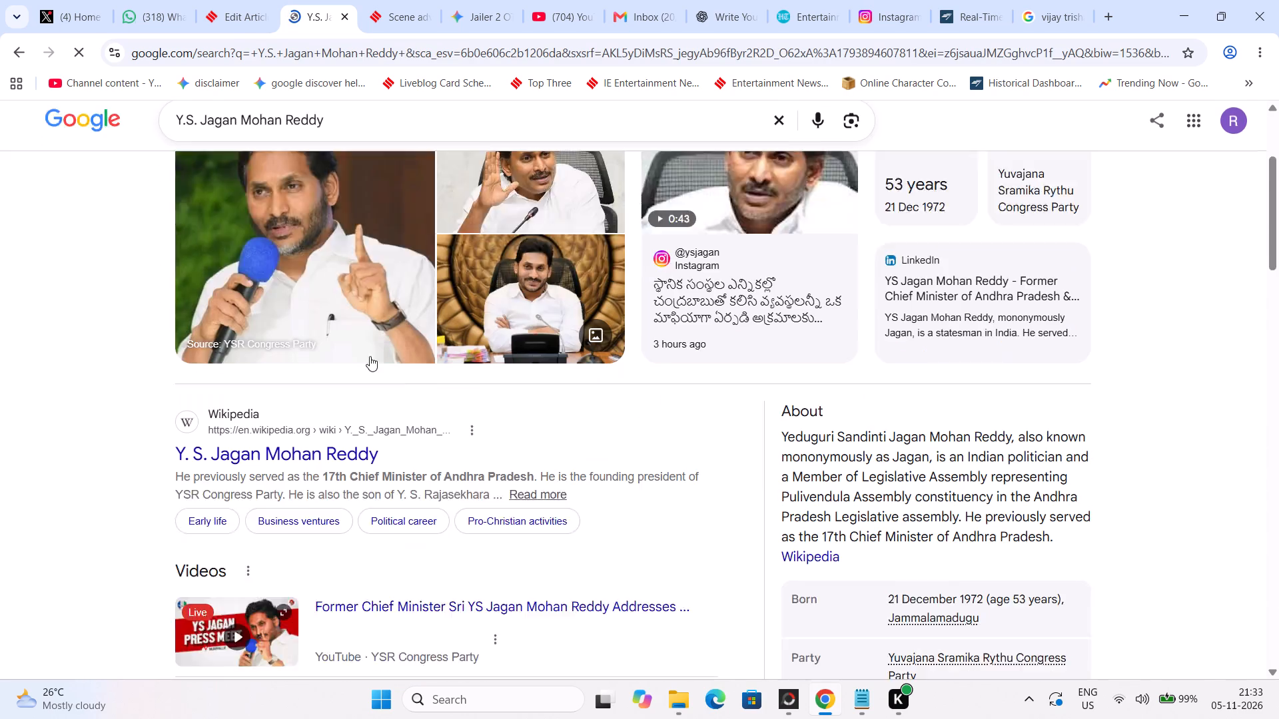
scroll(370, 356, up, 9)
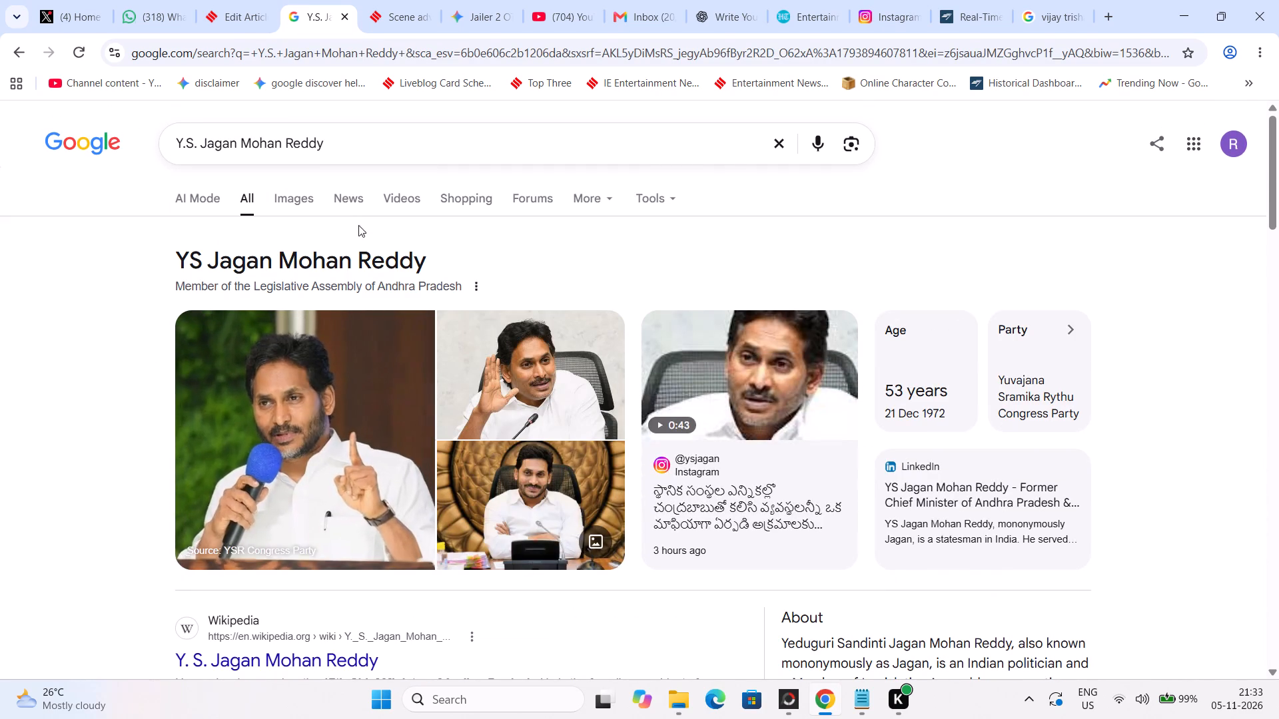
Browse the news results on Jagan Mohan Reddy and open ThePrint's report on the removal of cutouts in Chennai.
click(339, 202)
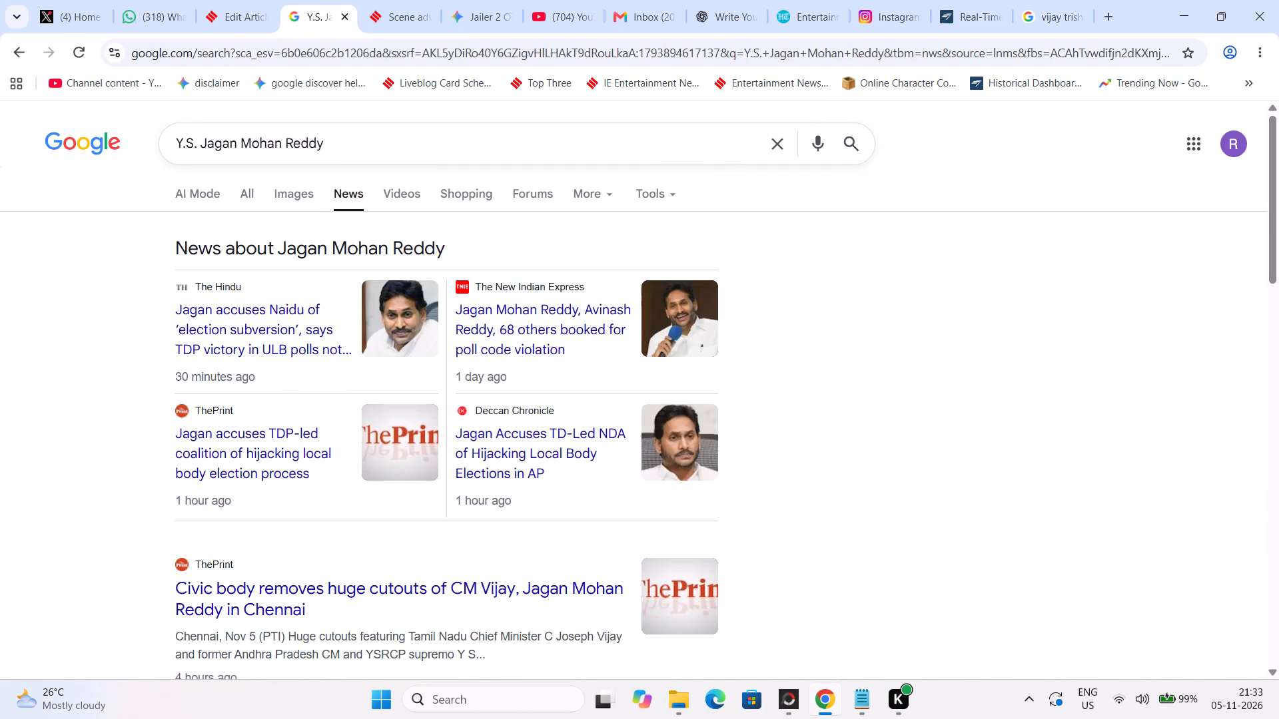
scroll(282, 423, down, 1)
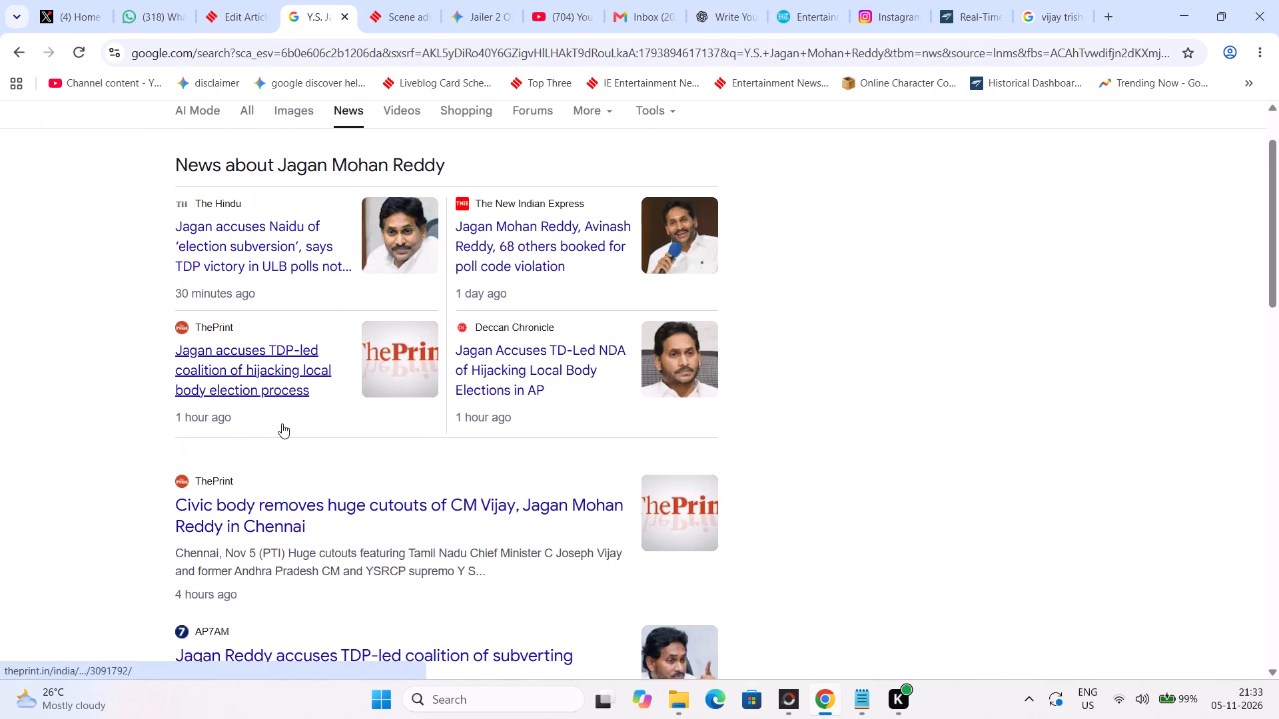
scroll(282, 423, down, 2)
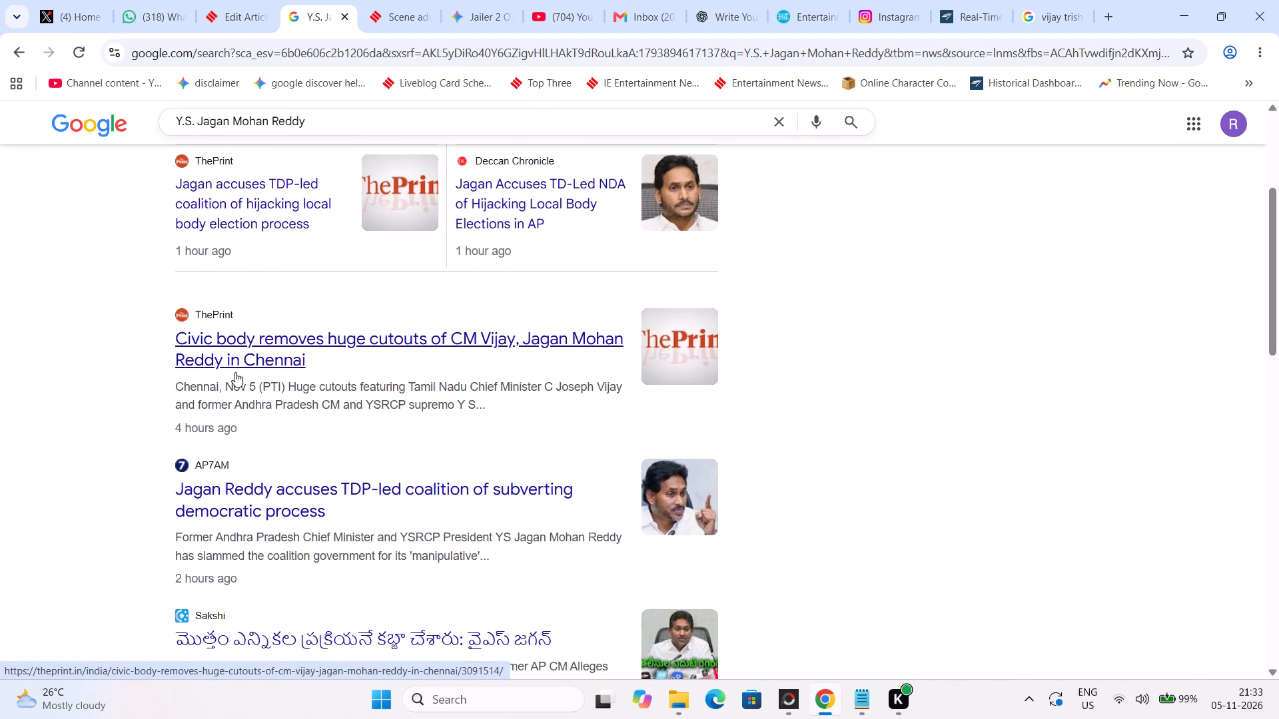
click(238, 382)
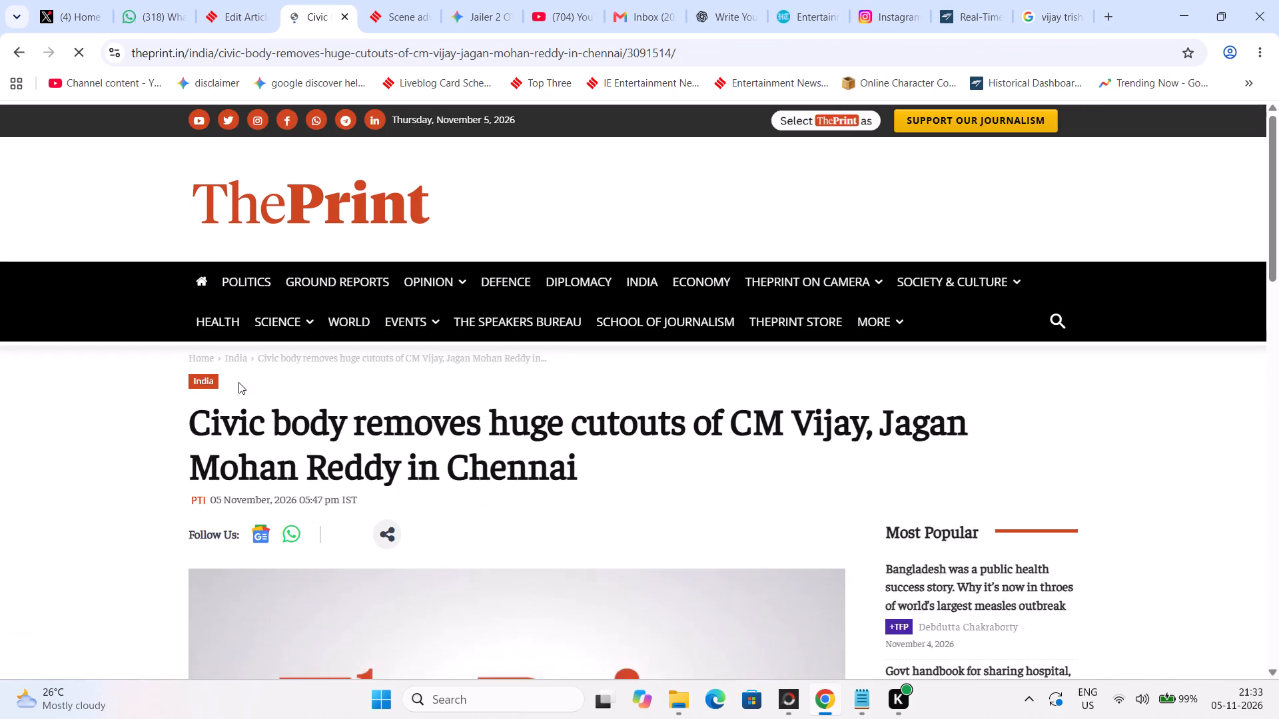
Copy the phrase "former Andhra Pradesh CM and YSRCP supremo Y S Jagan Mohan Reddy" from the opening paragraph of ThePrint's report.
scroll(238, 382, down, 7)
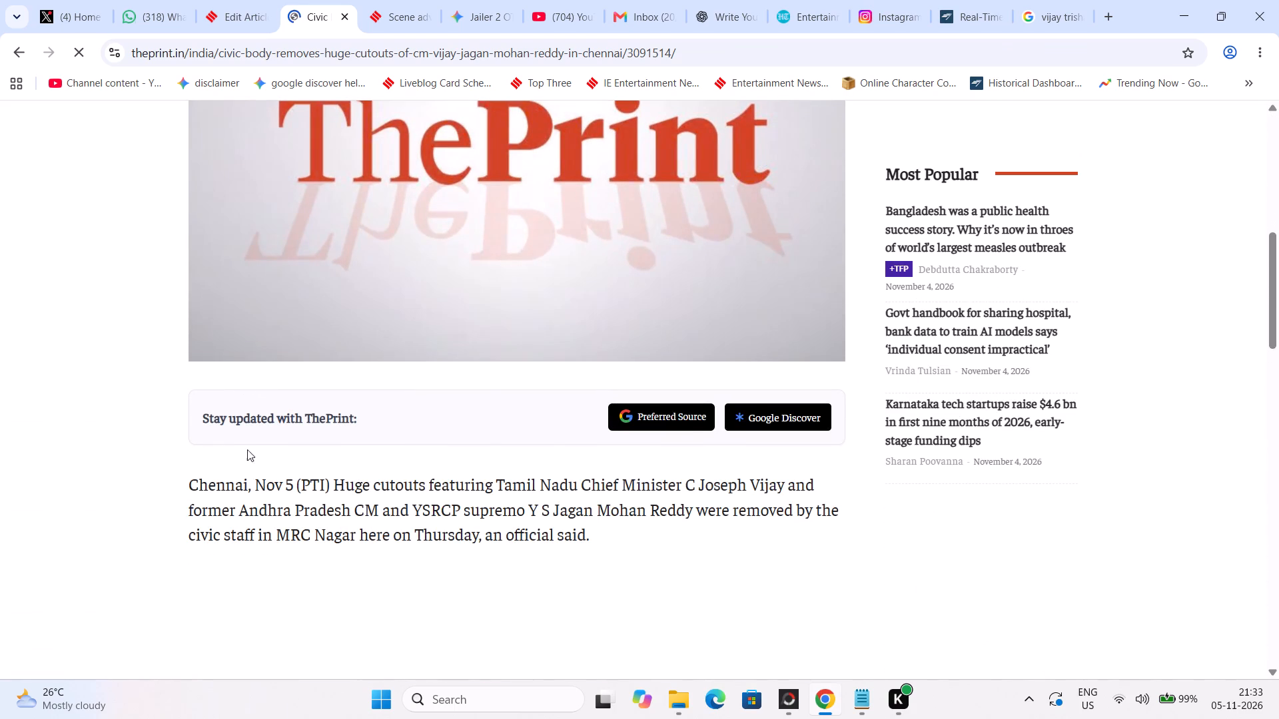
drag(188, 513, 438, 507)
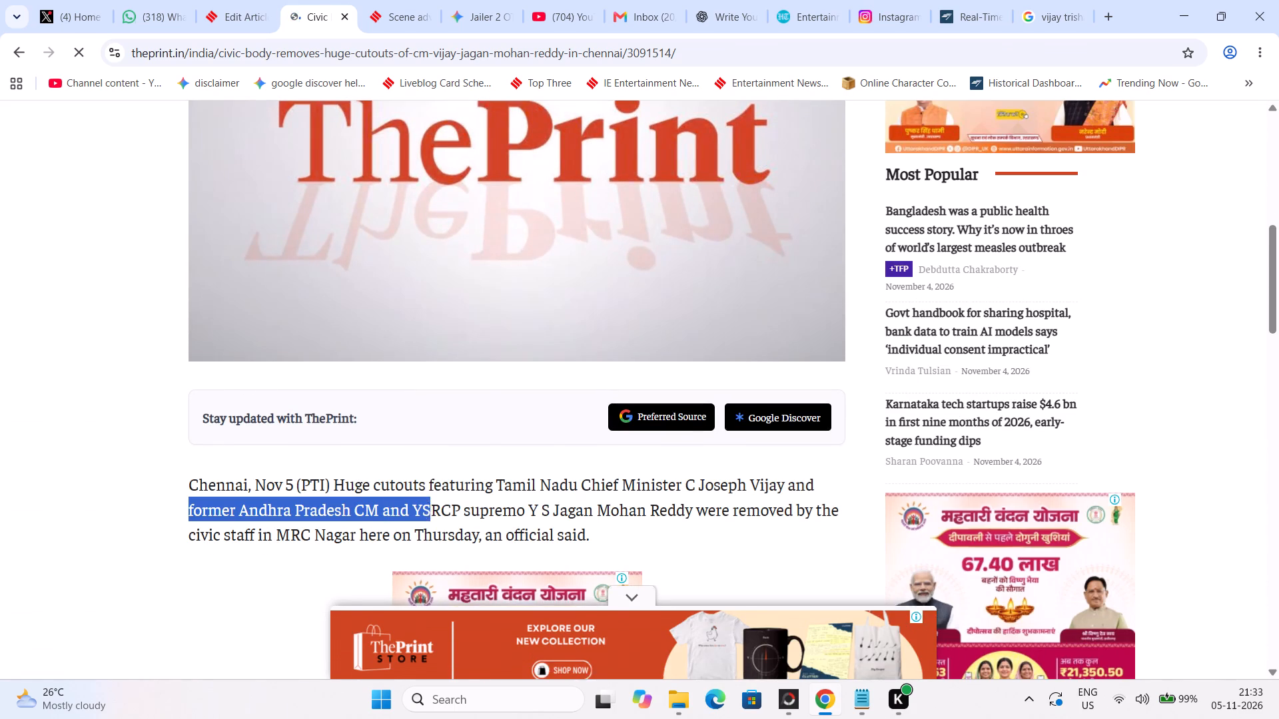
drag(438, 507, 539, 508)
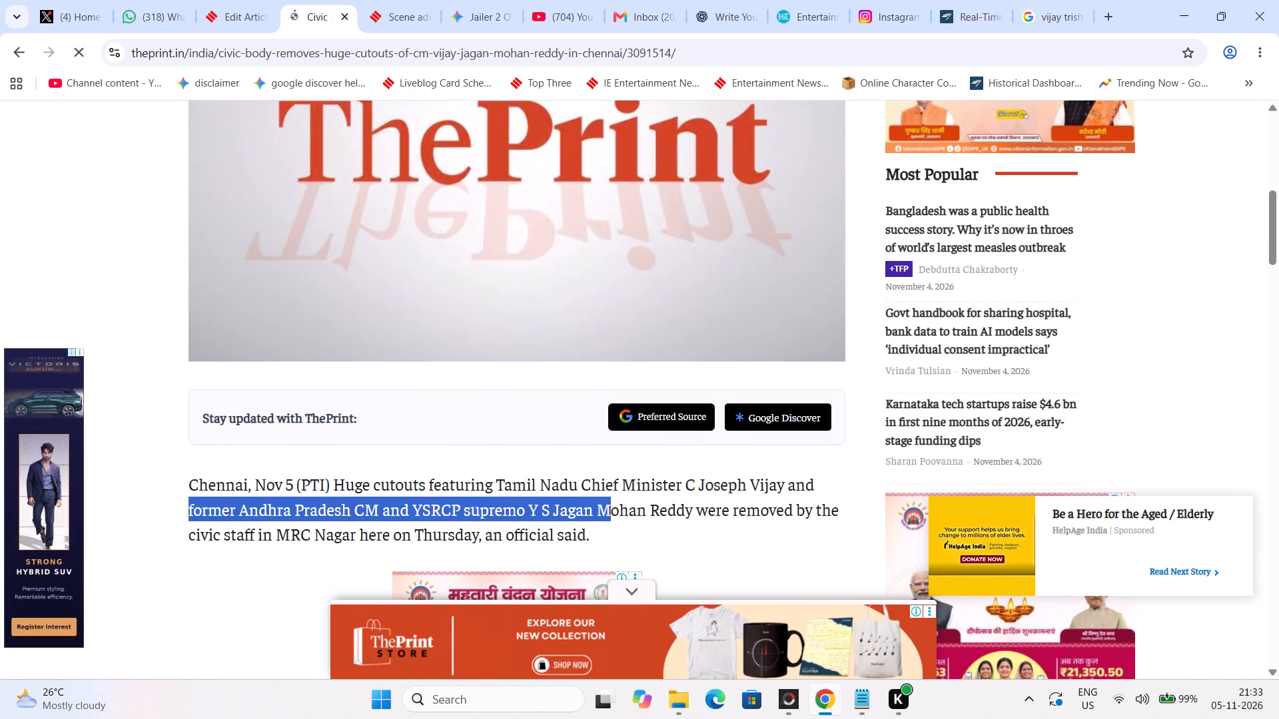
drag(539, 508, 522, 508)
drag(697, 503, 271, 501)
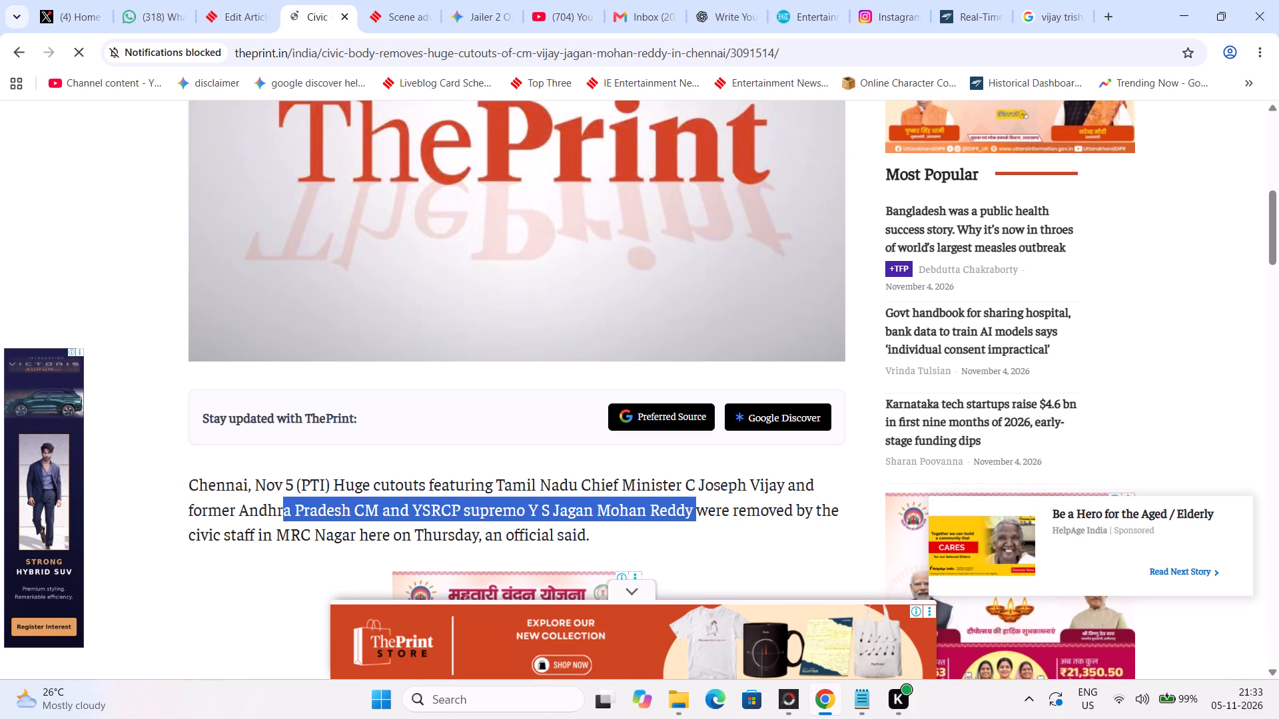
drag(271, 501, 187, 497)
key(ctrl+c)
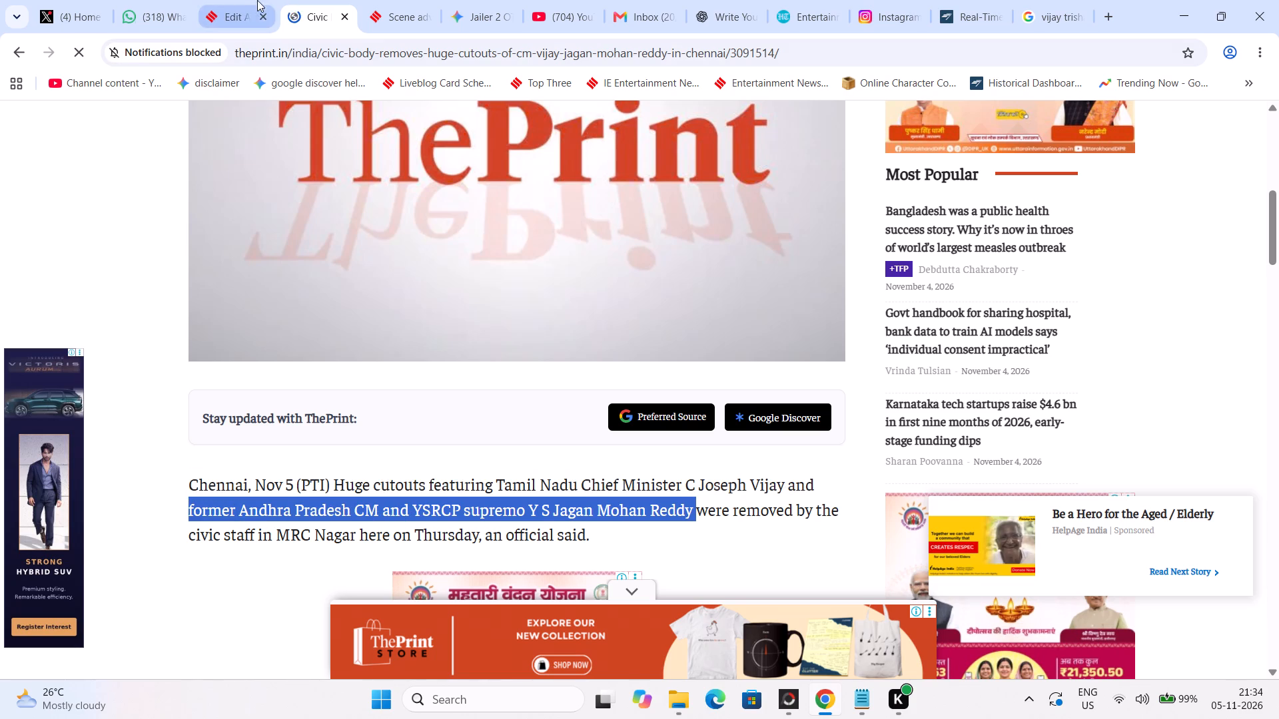
Recheck YS Anil Reddy's relation to Jagan Mohan Reddy in the earlier search overview and reread the wedding reception article's body.
click(18, 50)
click(18, 50)
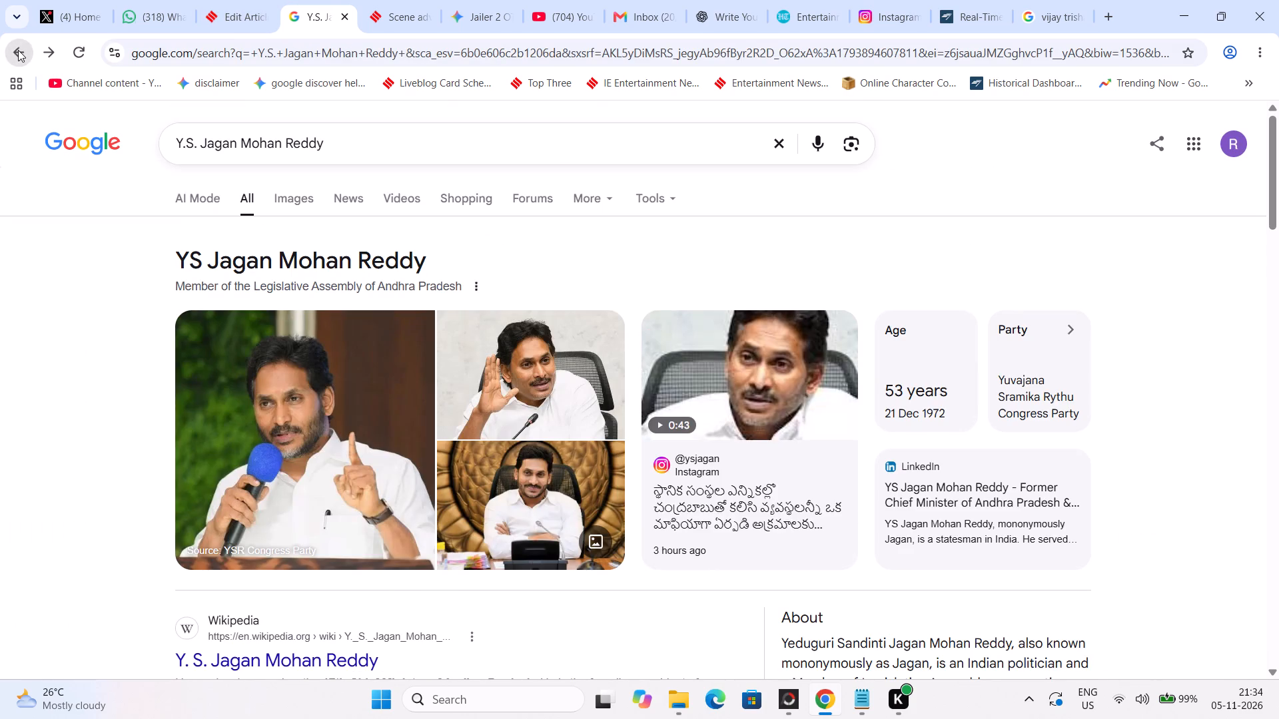
click(18, 50)
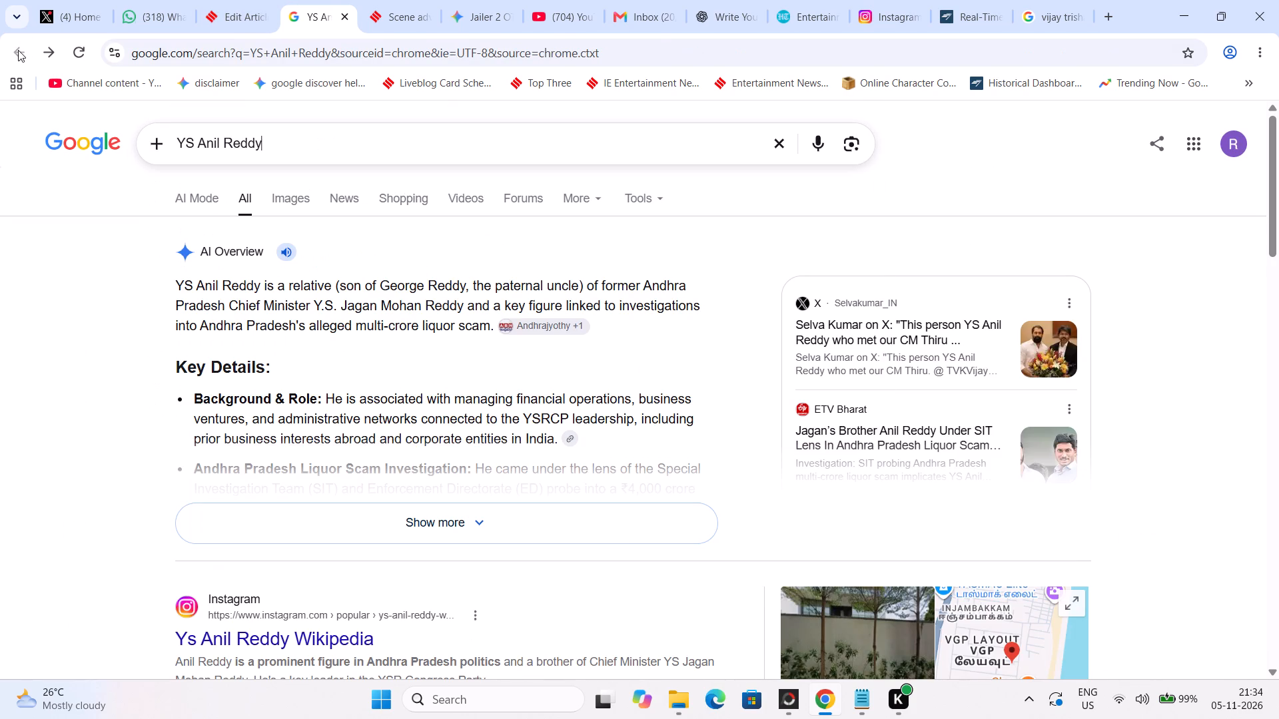
click(211, 0)
click(382, 332)
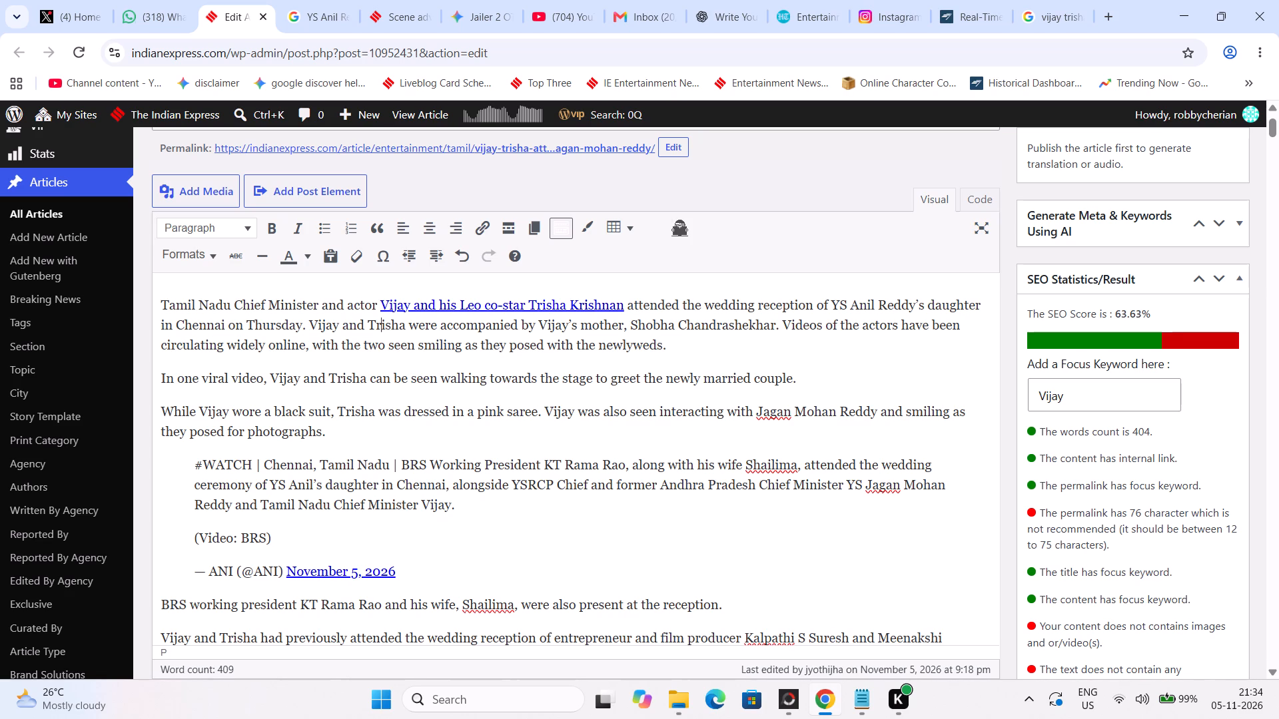
scroll(383, 429, down, 3)
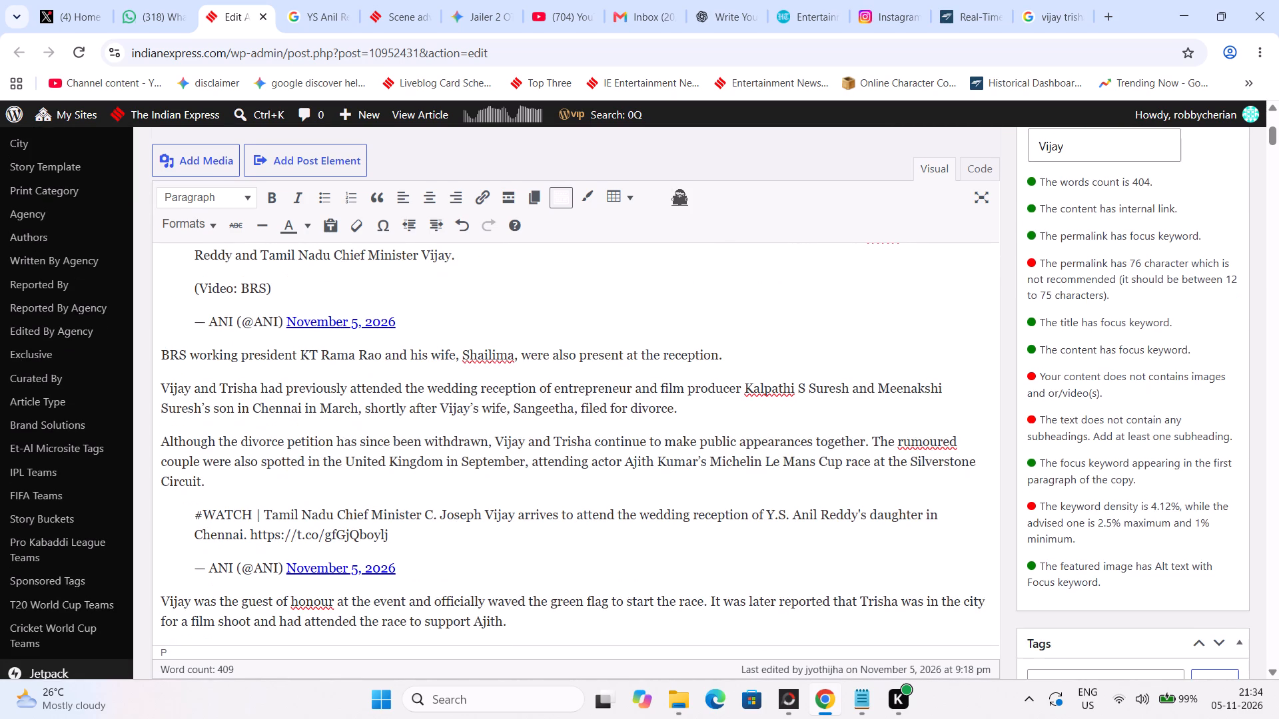
scroll(383, 429, down, 1)
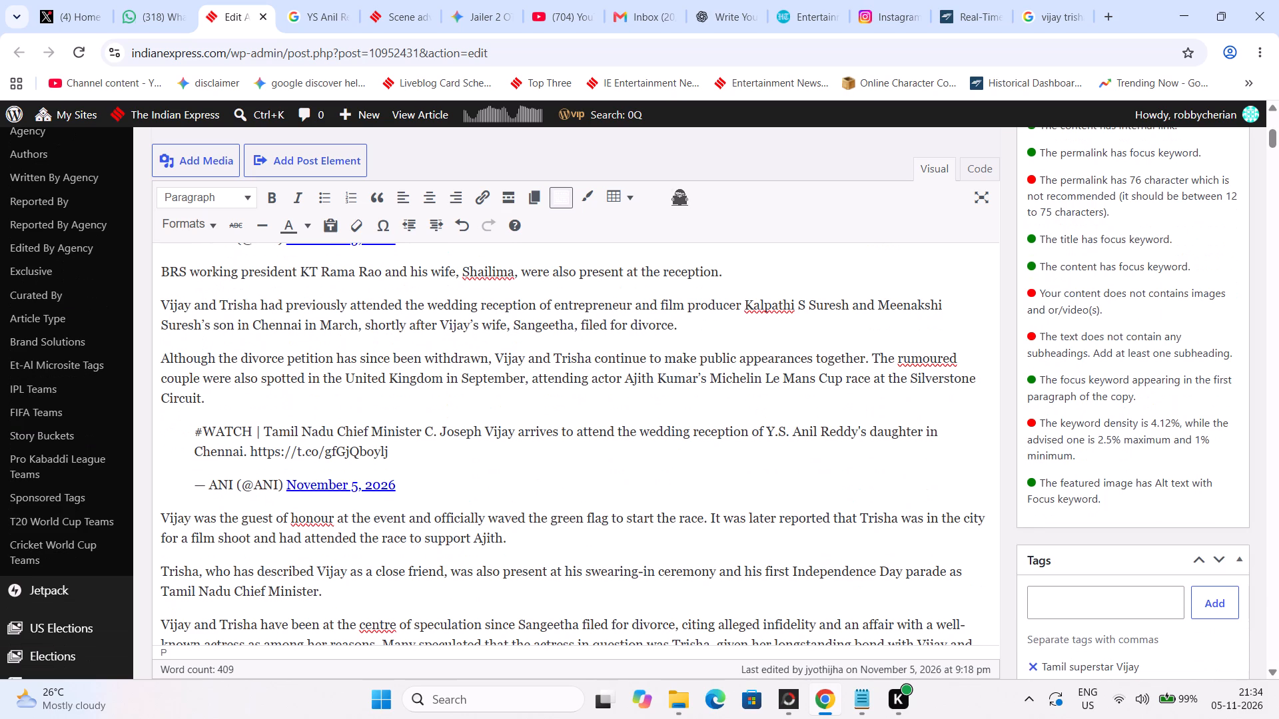
scroll(383, 429, down, 2)
scroll(383, 429, up, 3)
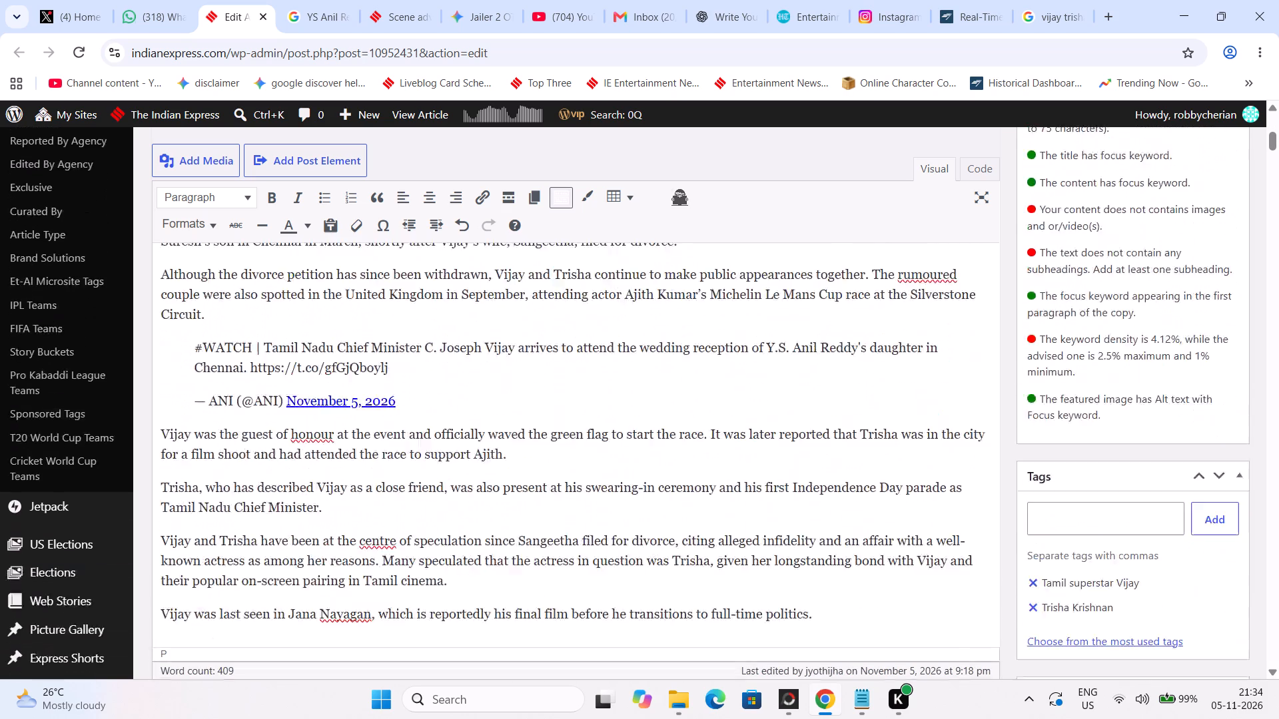
scroll(383, 429, up, 6)
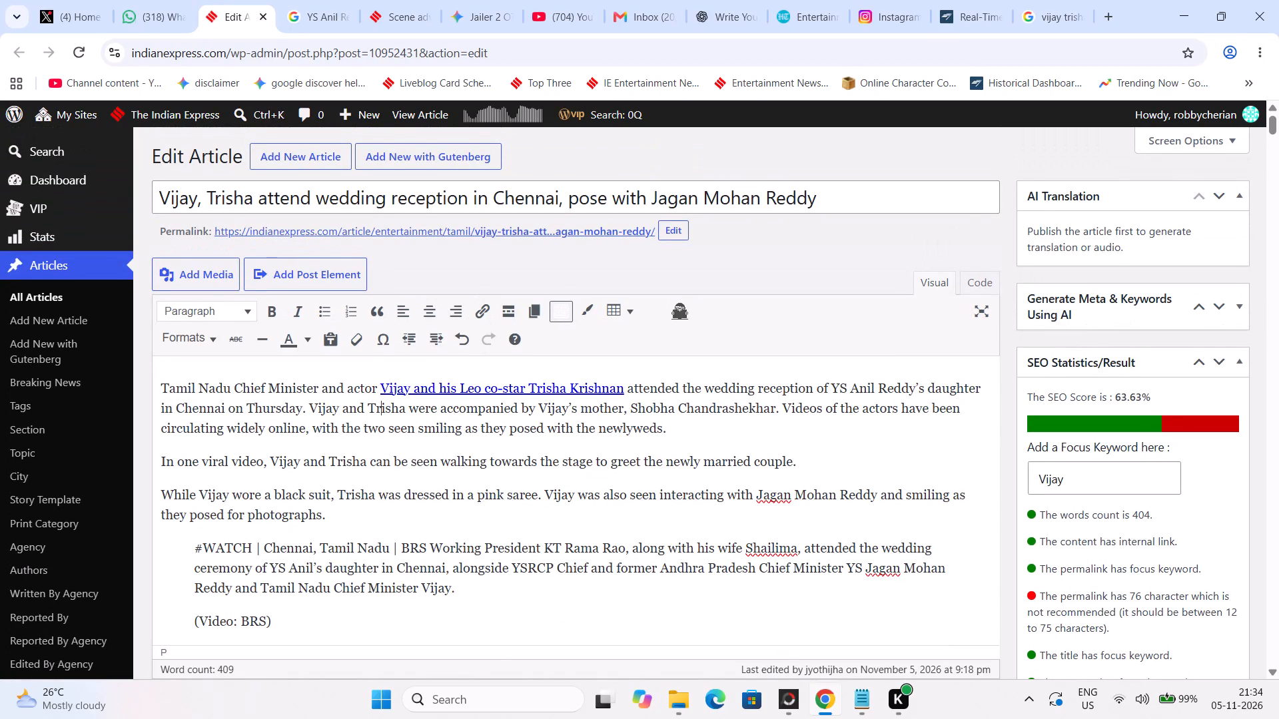
Break the article's opening paragraph after "in Chennai on Thursday." so the sentence on Vijay's mother starts separately.
click(313, 406)
key(Return)
key(Return)
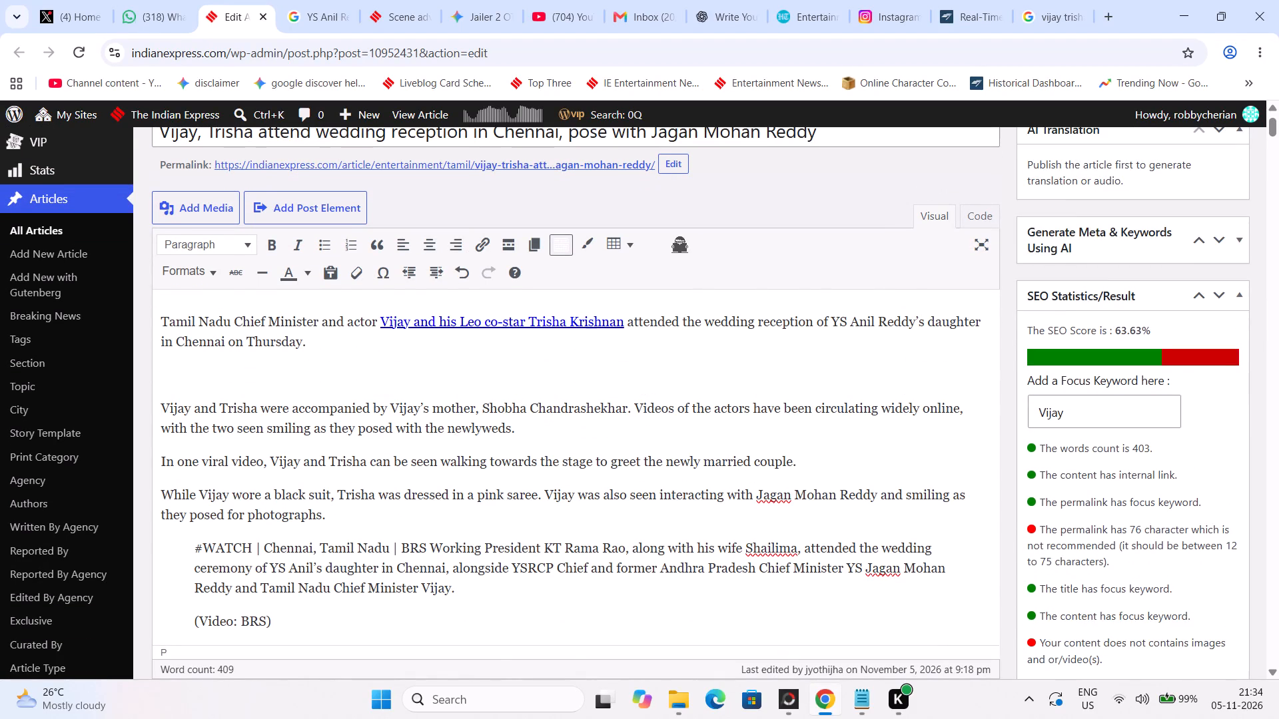
Add to the opening paragraph "YS Anil is the cousin of former Andhra Pradesh CM and YSRCP supremo Y S Jagan Mohan Reddy.".
click(372, 338)
key(space)
right_click(374, 346)
click(436, 511)
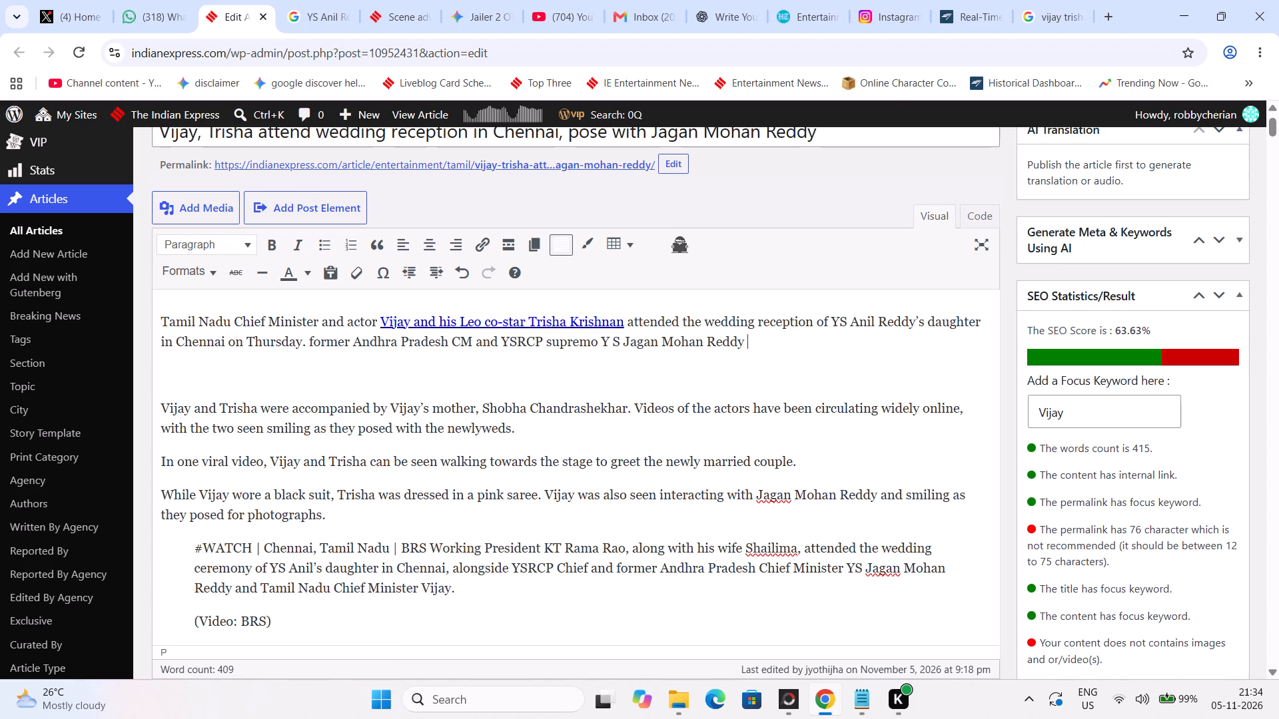
drag(833, 321, 873, 314)
key(ctrl+c)
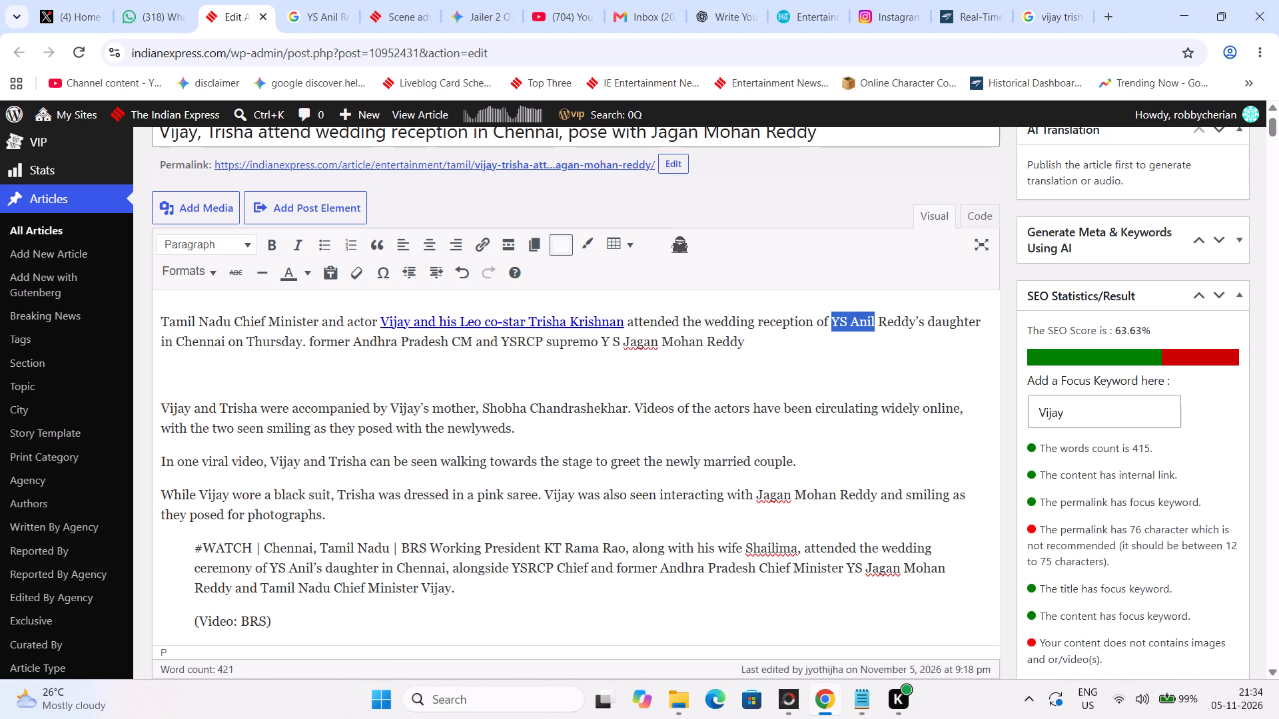
click(303, 338)
click(308, 345)
key(ctrl+v)
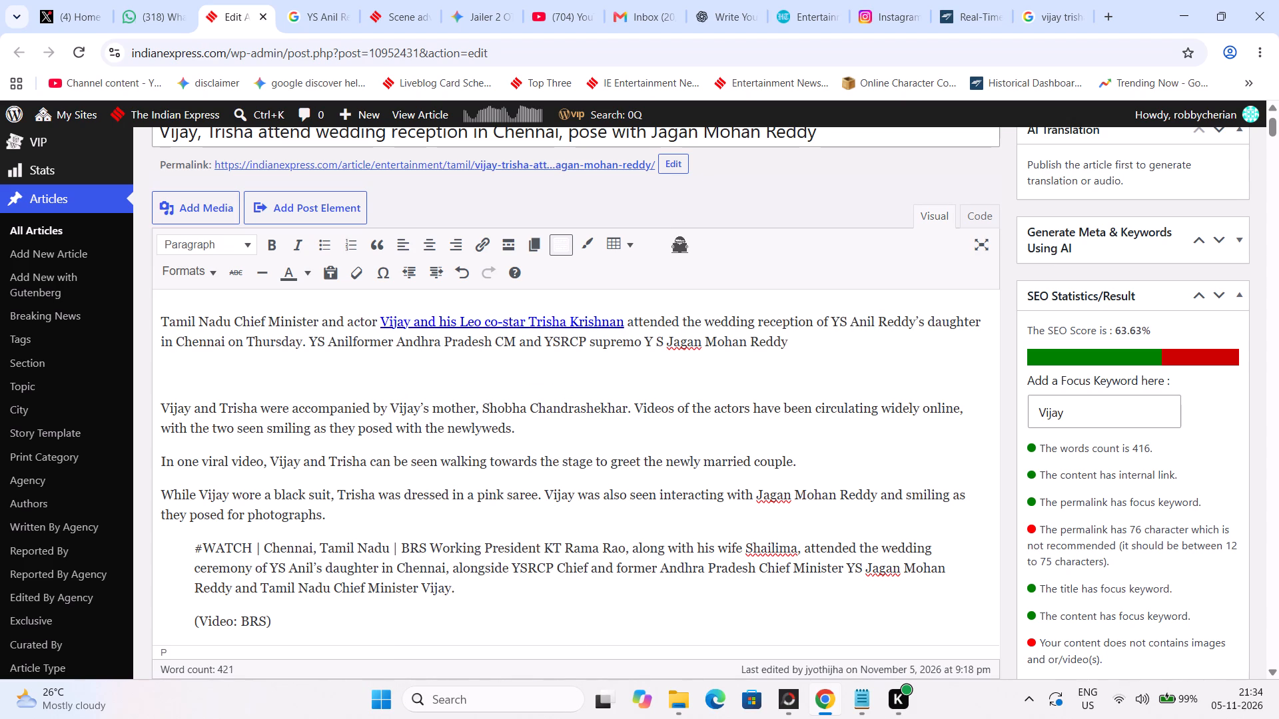
key(space)
text(is the cousin of)
key(space)
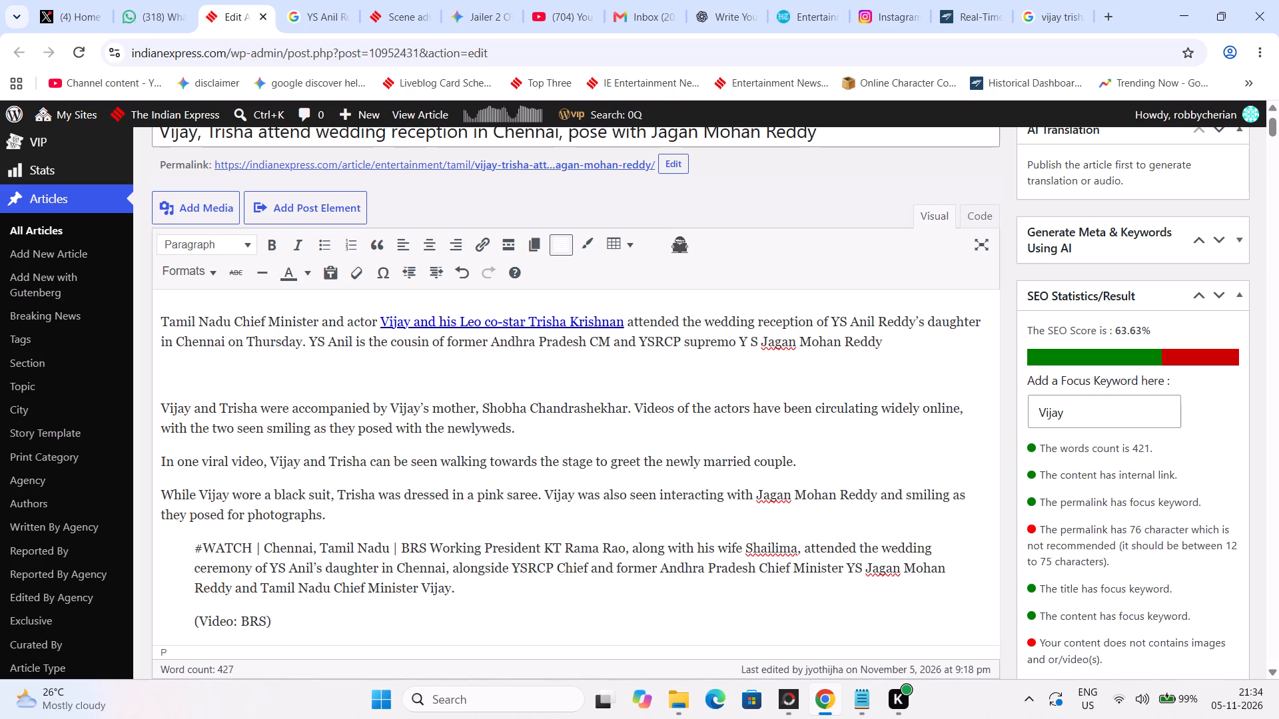
click(903, 336)
key(BackSpace)
key(period)
Remove the blank paragraph after the new sentence and begin the second paragraph with "At the event,".
key(Delete)
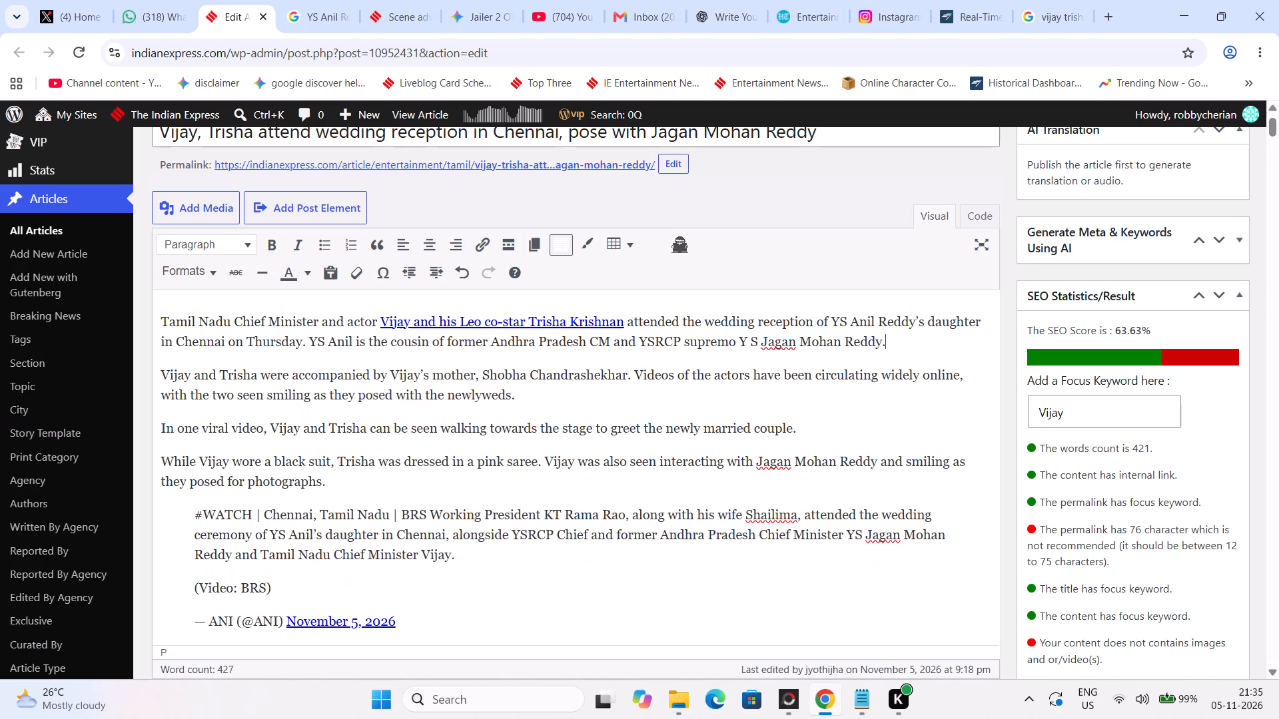
key(Delete)
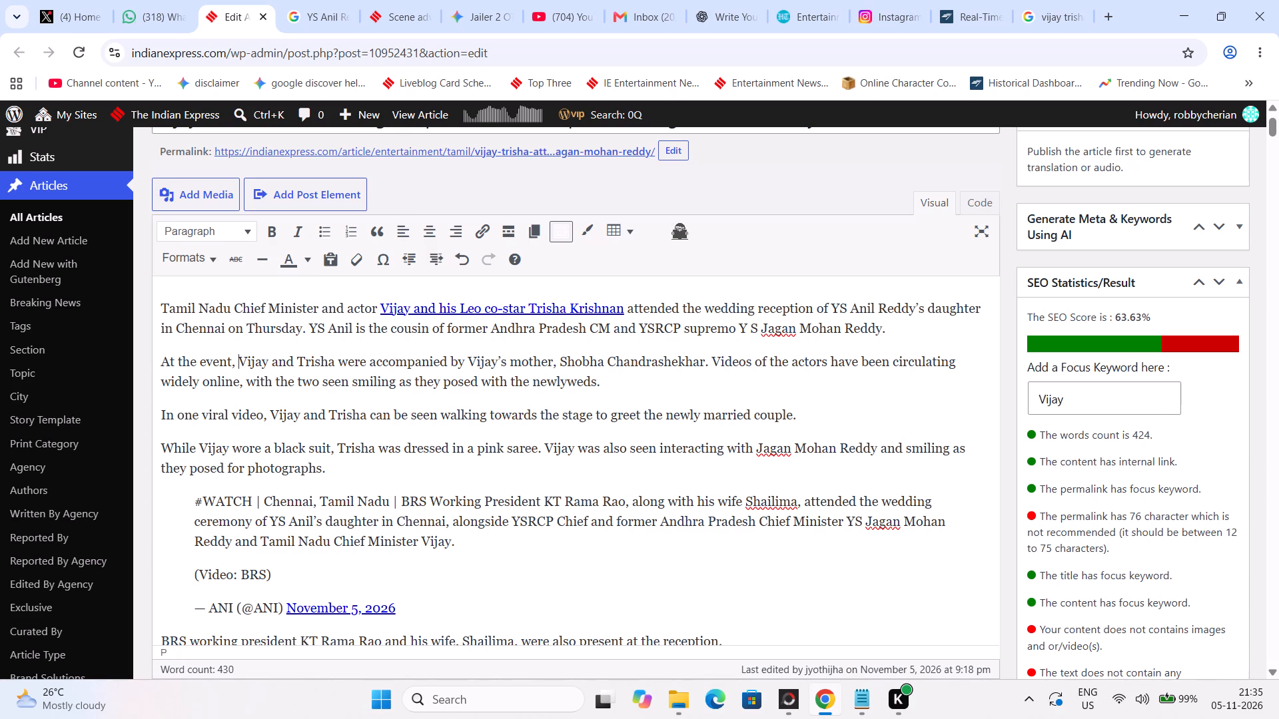
Replace "Vijay's" before "mother" with "the former's" and remove the comma before Shobha Chandrashekhar's name.
drag(471, 360, 510, 362)
key(t)
key(h)
key(e)
key(space)
text(f)
key(o)
key(r)
key(m)
text(er)
key(apostrophe)
text(s)
key(space)
key(Right)
key(Right)
key(Right)
key(Right)
key(Right)
key(Right)
key(Right)
key(BackSpace)
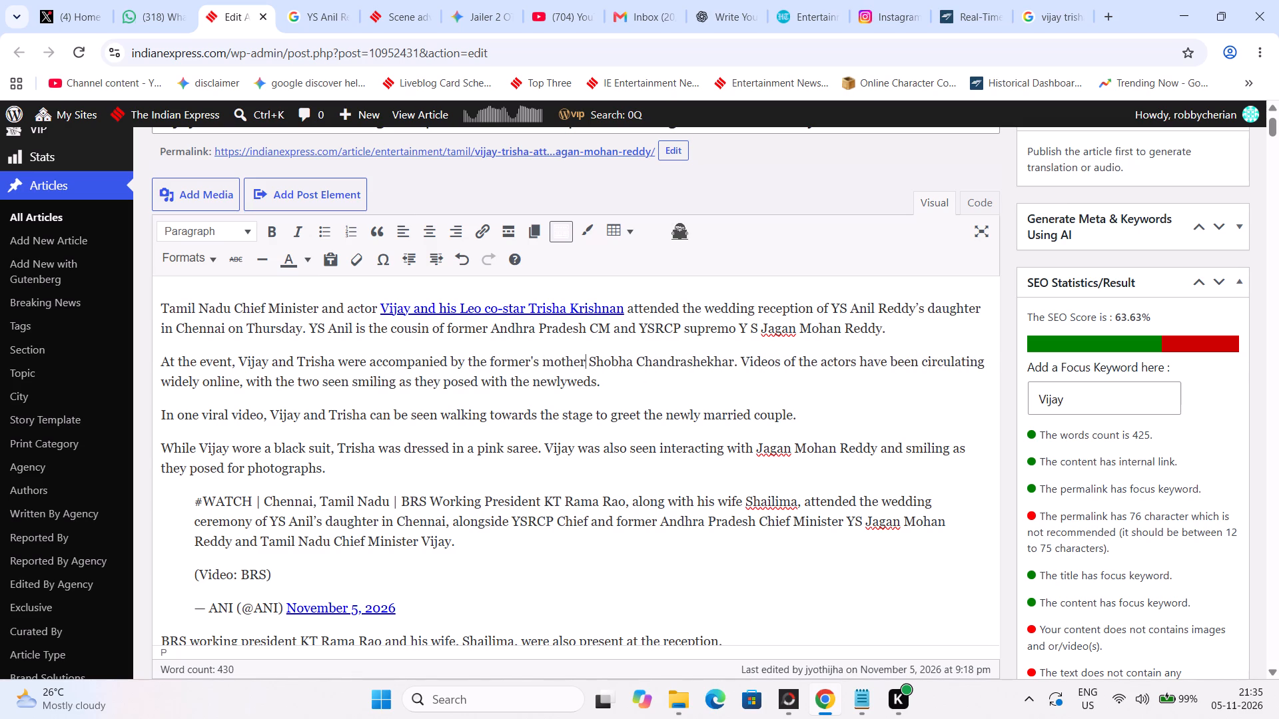
Split the black suit paragraph after "pink saree." so that "Vijay was also seen interacting" begins its own paragraph.
key(Right)
key(Right)
key(Right)
key(Right)
key(Right)
key(Right)
key(Right)
key(Right)
key(Right)
key(Right)
key(Right)
key(Right)
key(Right)
key(Right)
key(Right)
key(Right)
key(Right)
key(Right)
key(Right)
key(Right)
key(Down)
key(Down)
key(Right)
key(Right)
key(Right)
key(Right)
key(Right)
key(Right)
key(Right)
key(Right)
key(Right)
key(Right)
key(Right)
key(Right)
key(Right)
key(Right)
key(Right)
key(Right)
key(Right)
key(Right)
key(Right)
key(Right)
key(Left)
key(BackSpace)
key(Return)
Merge the sentence on Vijay's black suit and Trisha's saree into the end of the viral video paragraph.
key(Up)
key(BackSpace)
key(space)
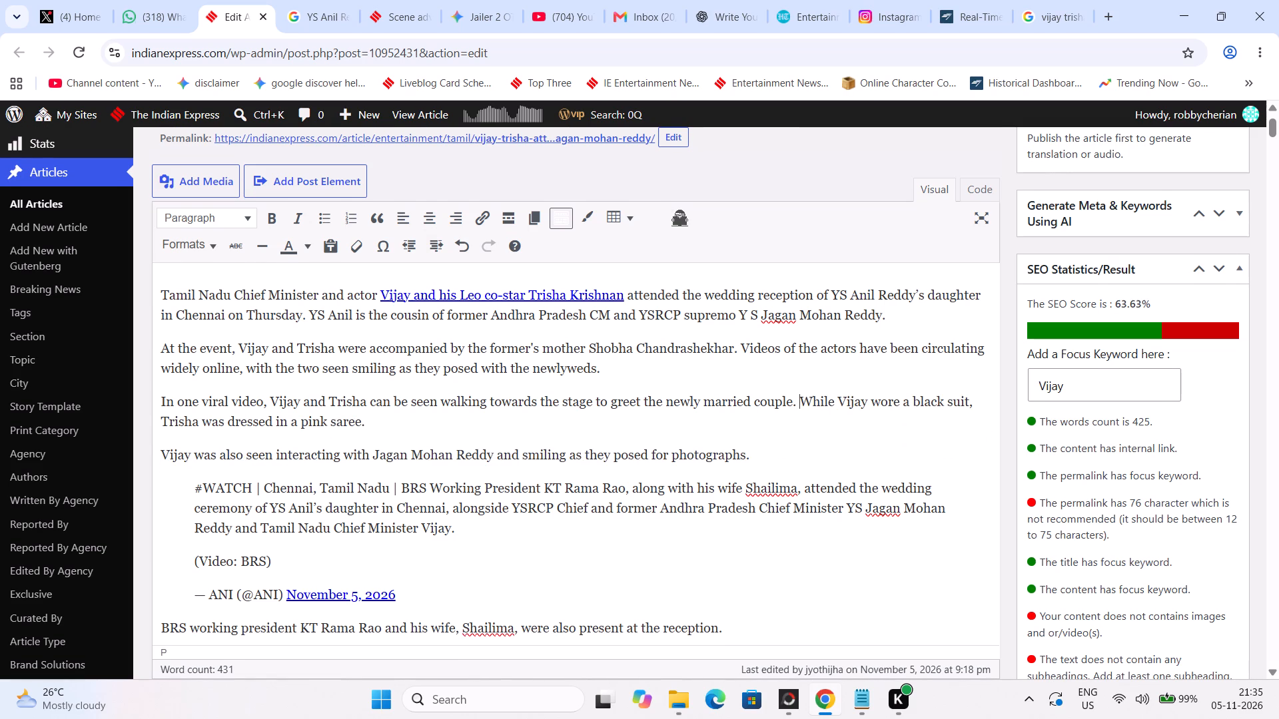
Insert "YS" before "Jagan Mohan Reddy" in the sentence about Vijay interacting with him.
key(Down)
key(Right)
key(Right)
key(Right)
key(Right)
key(Right)
key(Right)
key(Right)
key(Right)
key(Right)
key(Right)
key(Right)
key(Right)
key(Right)
key(Right)
key(Right)
key(Right)
key(Right)
key(Right)
key(Right)
key(Right)
key(Left)
key(Left)
key(Left)
key(Left)
key(Left)
key(Left)
key(Left)
key(Left)
key(Left)
key(Left)
key(Left)
key(Left)
key(Left)
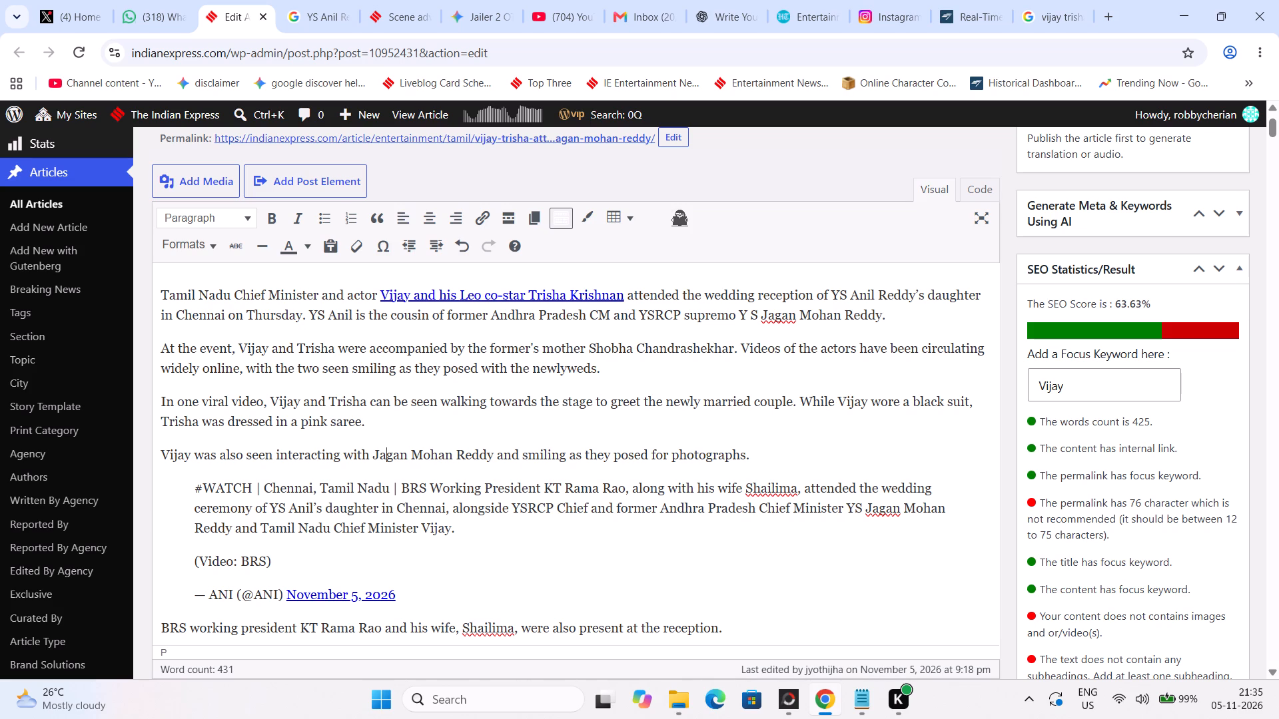
key(Right)
key(Right)
key(Right)
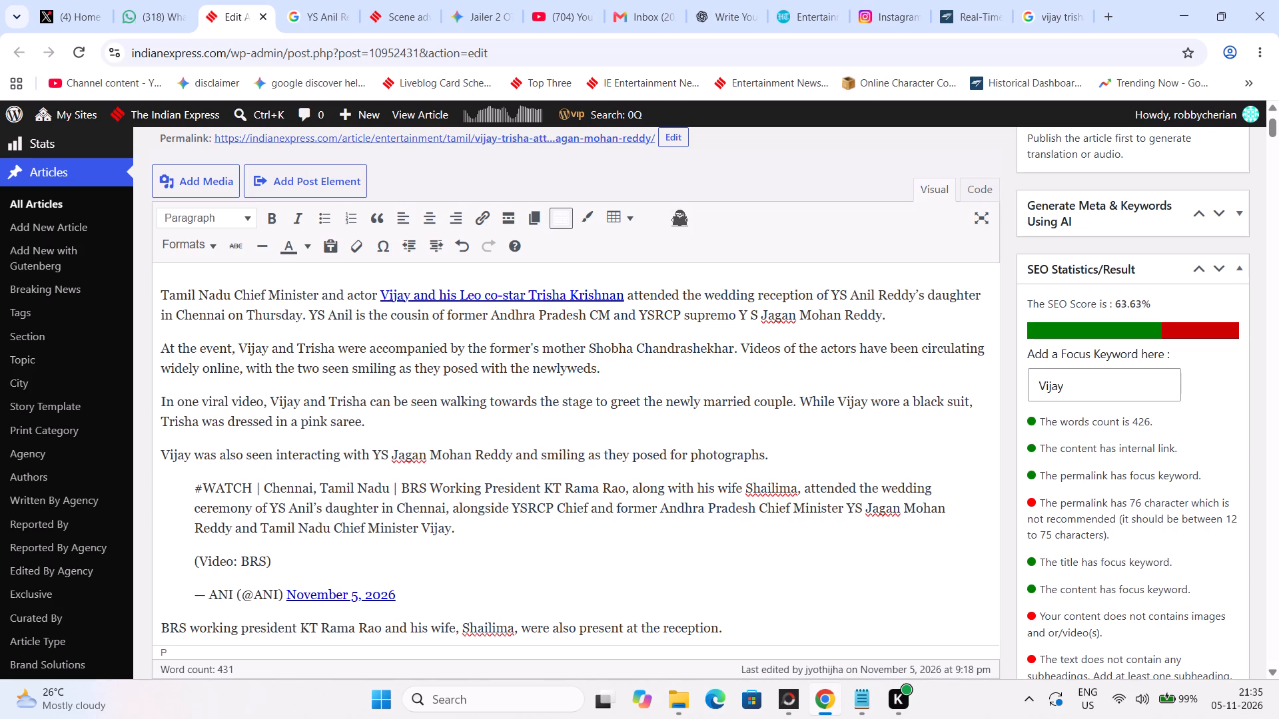
Delete "and smiling as" and split the sentence into "…YS Jagan Mohan Reddy. They posed for photographs.".
drag(632, 452, 579, 455)
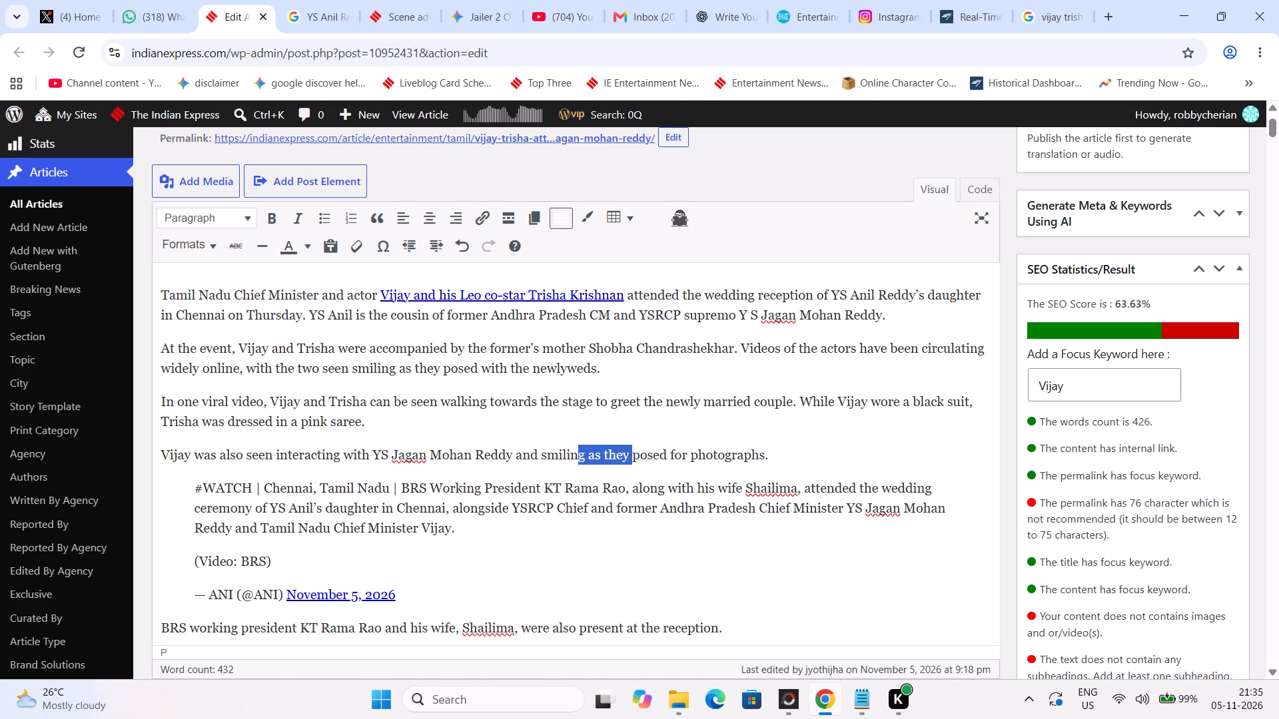
drag(579, 455, 544, 458)
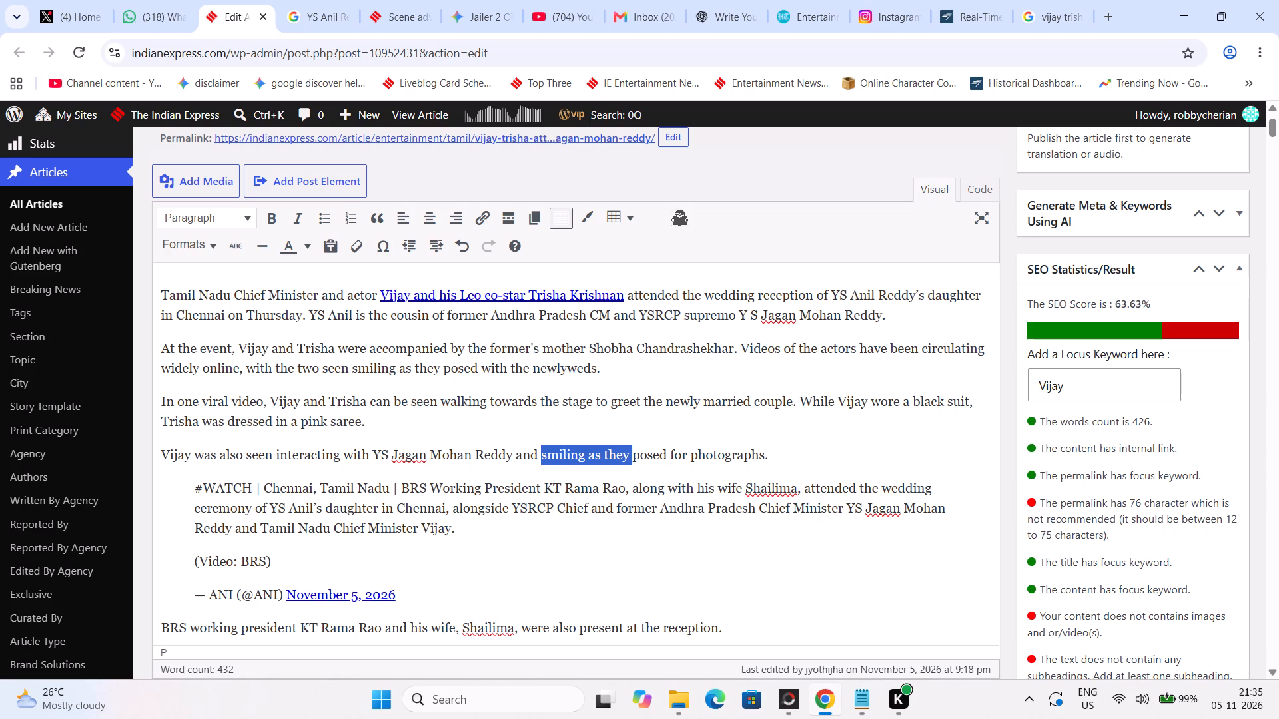
click(544, 458)
drag(544, 458, 595, 457)
key(BackSpace)
key(BackSpace)
key(BackSpace)
key(BackSpace)
key(BackSpace)
key(BackSpace)
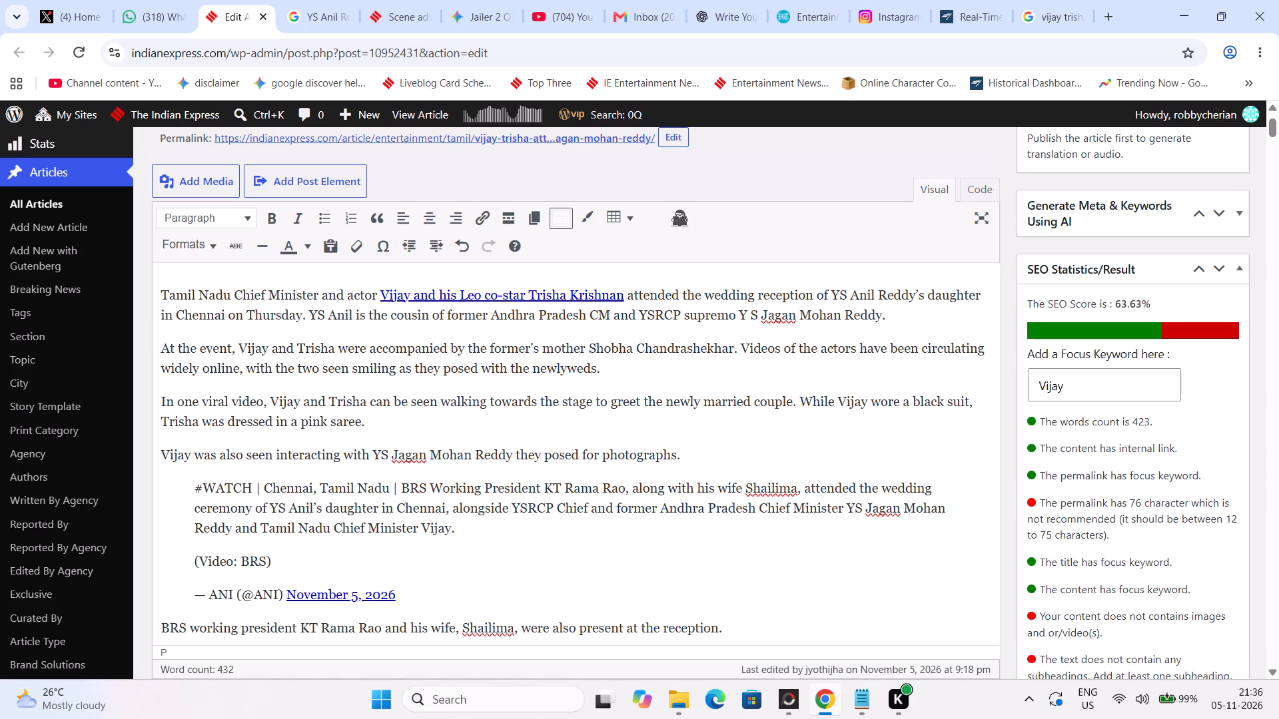
key(Delete)
key(Right)
key(Right)
key(Right)
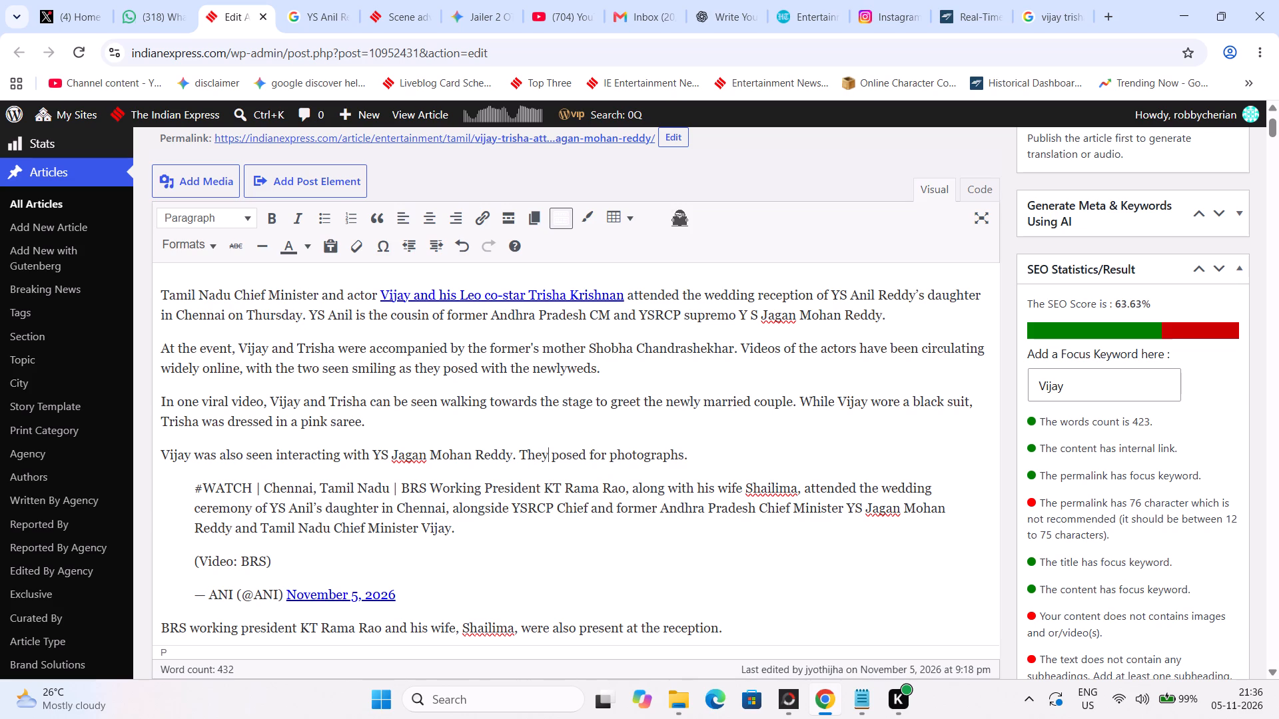
Insert "even" after "They" so the sentence reads "They even posed for photographs.".
key(space)
text(ee)
key(BackSpace)
text(ven)
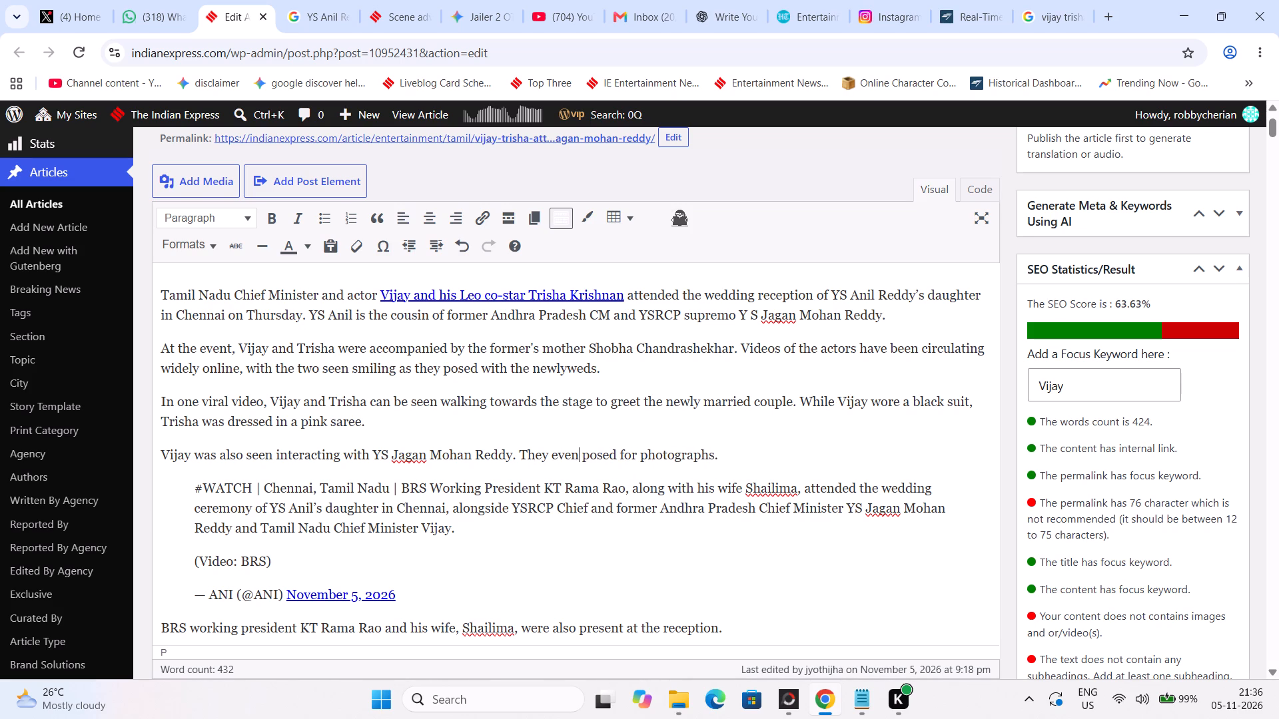
Delete "had" before "previously attended" in the paragraph about the wedding reception of Kalpathi S Suresh's son.
scroll(609, 450, down, 3)
scroll(609, 450, up, 2)
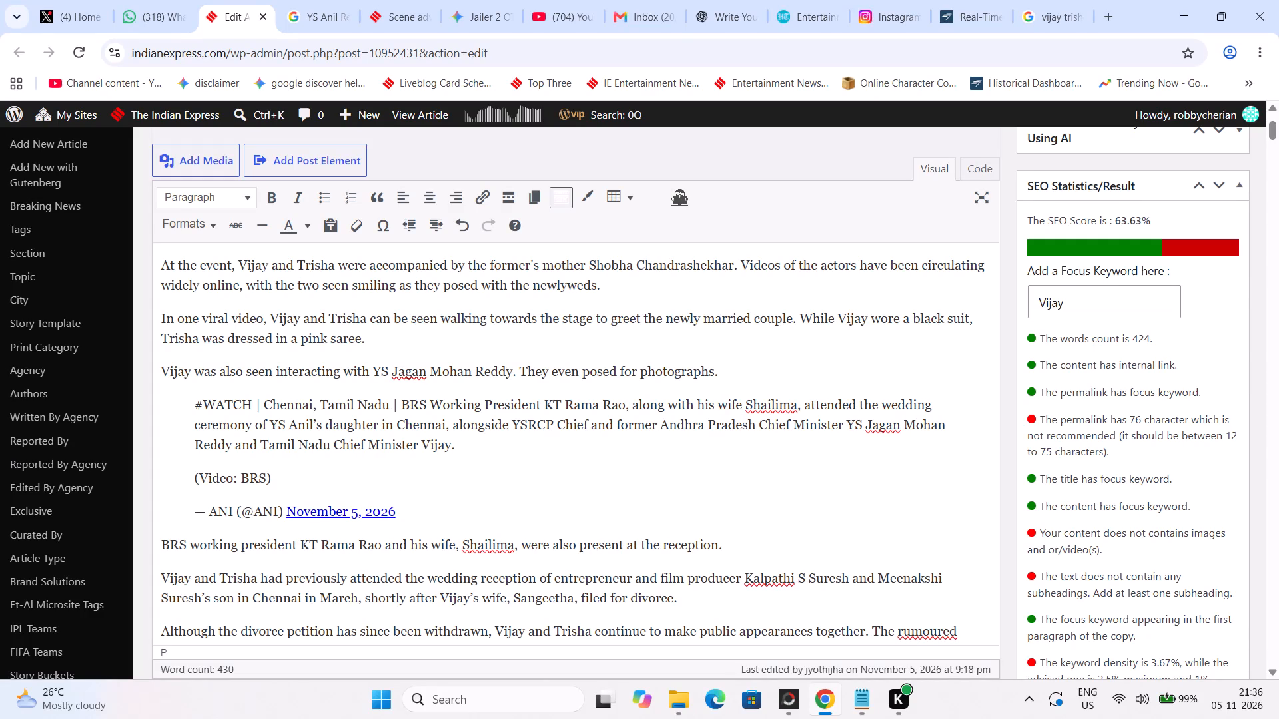
click(524, 541)
scroll(525, 537, up, 2)
scroll(535, 528, down, 2)
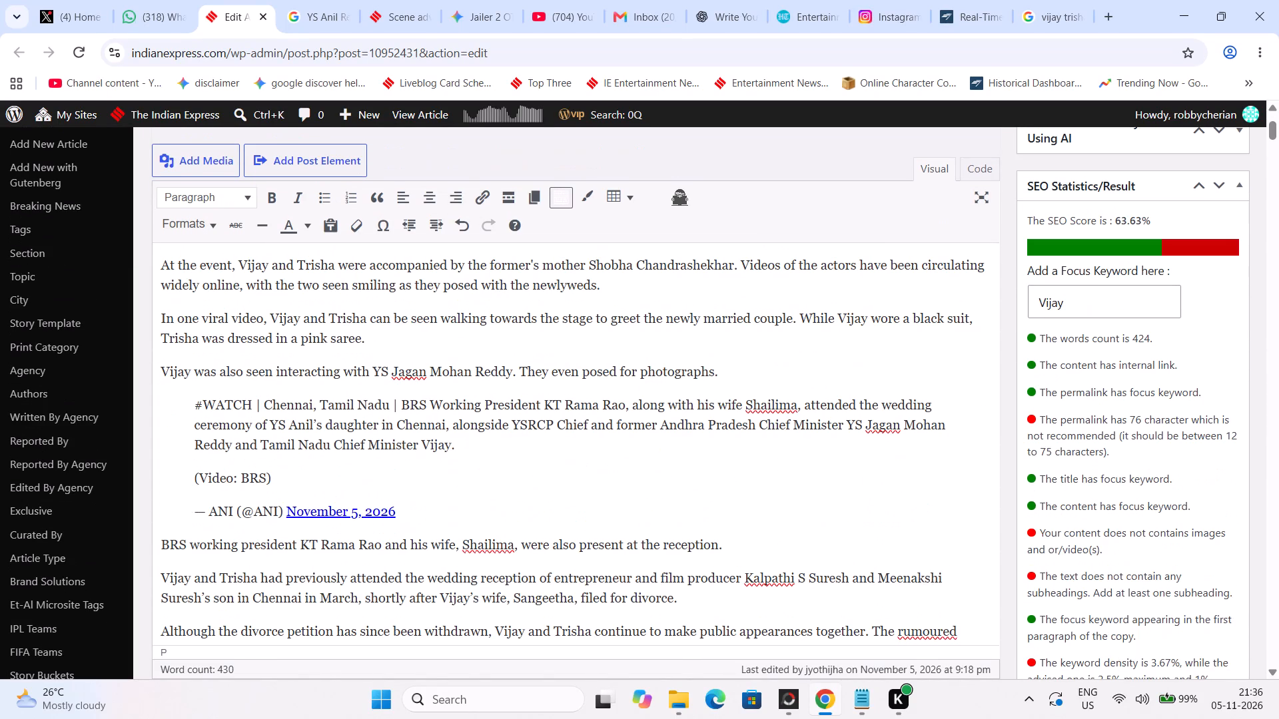
click(524, 548)
scroll(524, 548, down, 2)
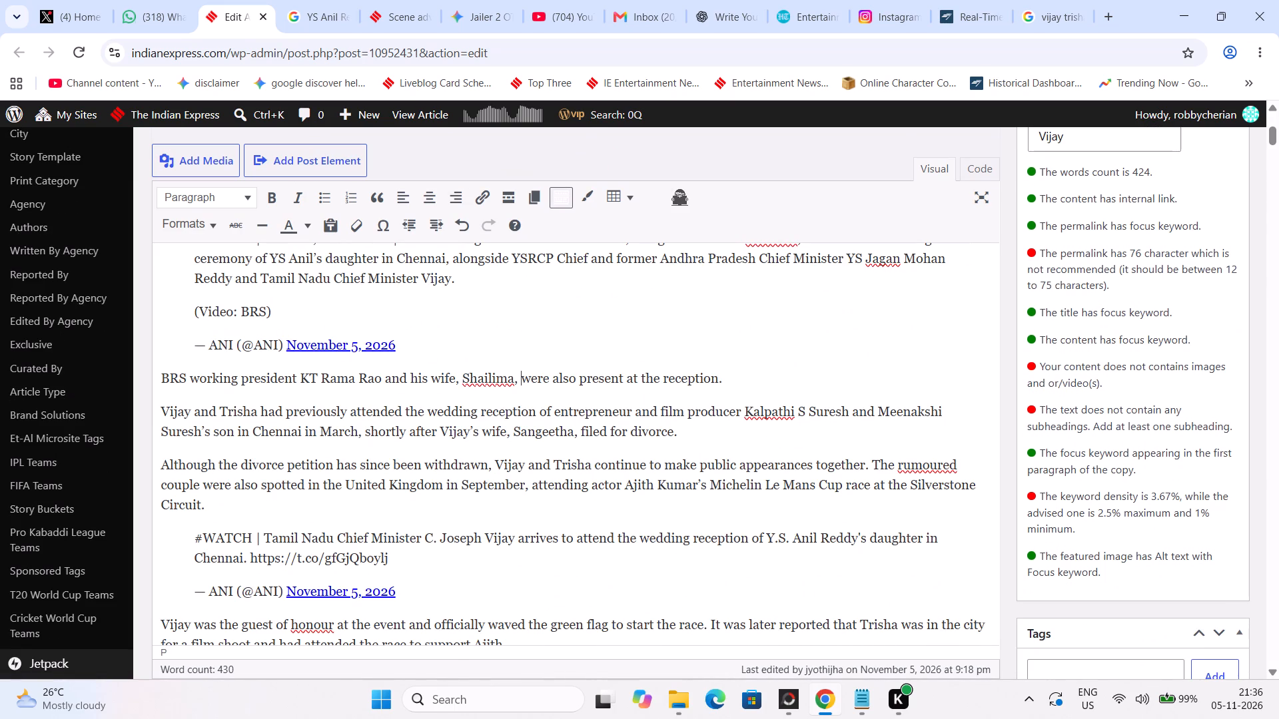
drag(262, 409, 284, 409)
key(BackSpace)
Proofread the paragraph on the withdrawn divorce petition and the pair's appearance at the Silverstone Circuit race.
key(Down)
key(Down)
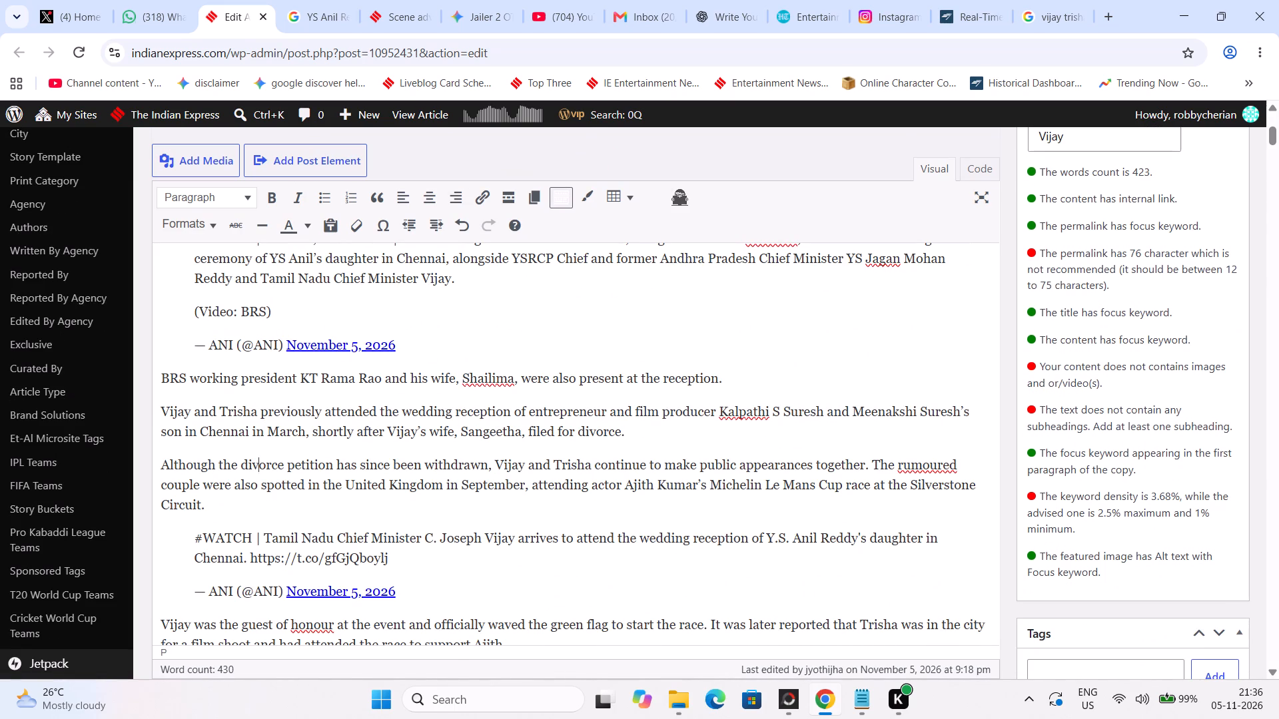
key(Right)
key(Right)
key(Right)
key(Right)
key(Right)
key(Right)
key(Right)
key(Right)
key(Right)
key(Right)
key(Right)
key(Right)
key(Right)
key(Right)
key(Right)
key(Right)
key(Right)
key(Right)
key(Right)
key(Right)
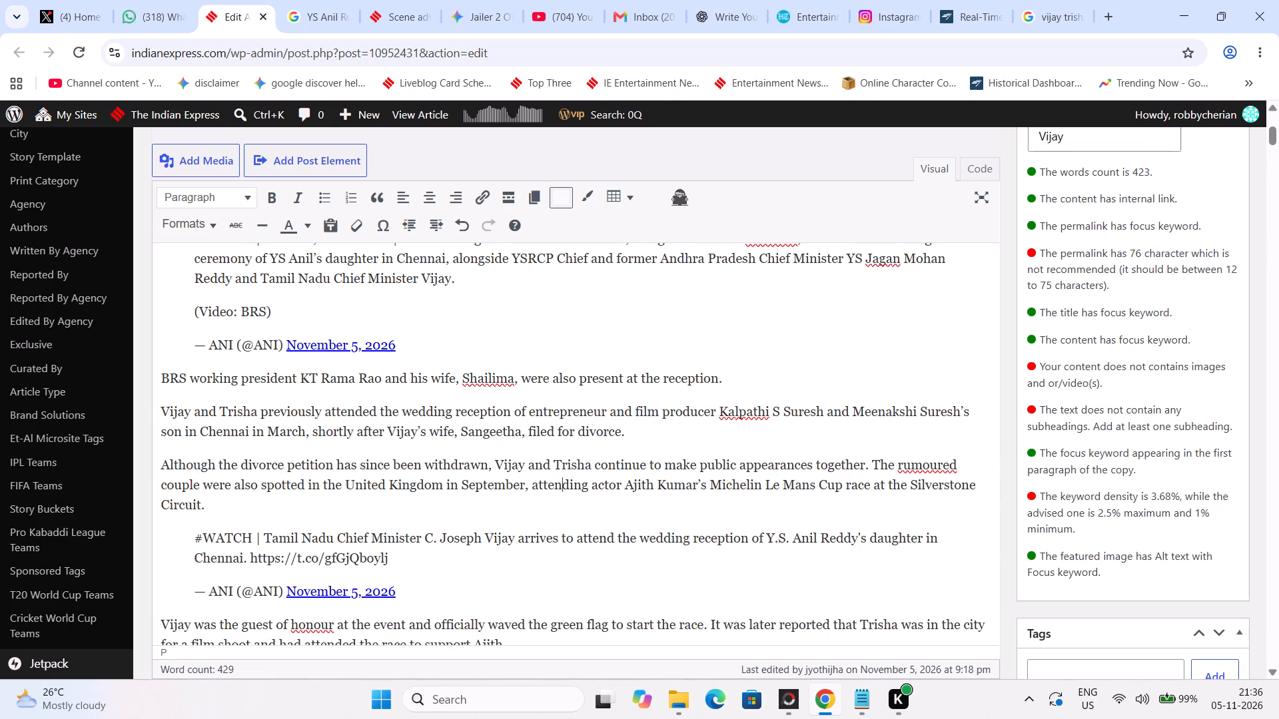
Proofread the paragraph about Vijay as guest of honour at the race and Trisha's presence in the city.
key(Down)
key(Down)
key(Down)
key(Down)
key(Down)
key(Down)
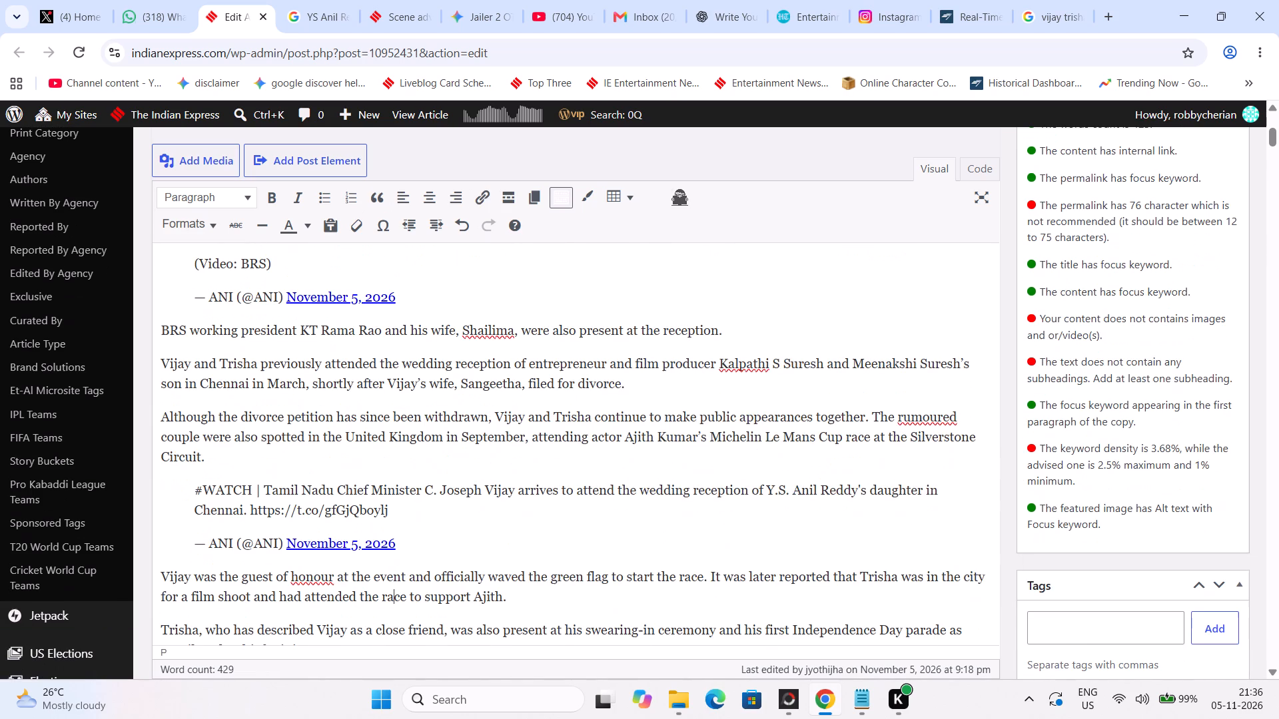
key(Up)
key(Right)
key(Right)
key(Right)
key(Right)
key(Right)
key(Right)
key(Right)
key(Right)
key(Right)
key(Right)
key(Right)
key(Right)
key(Right)
key(Right)
key(Right)
key(Right)
key(Right)
key(Right)
key(Right)
key(Right)
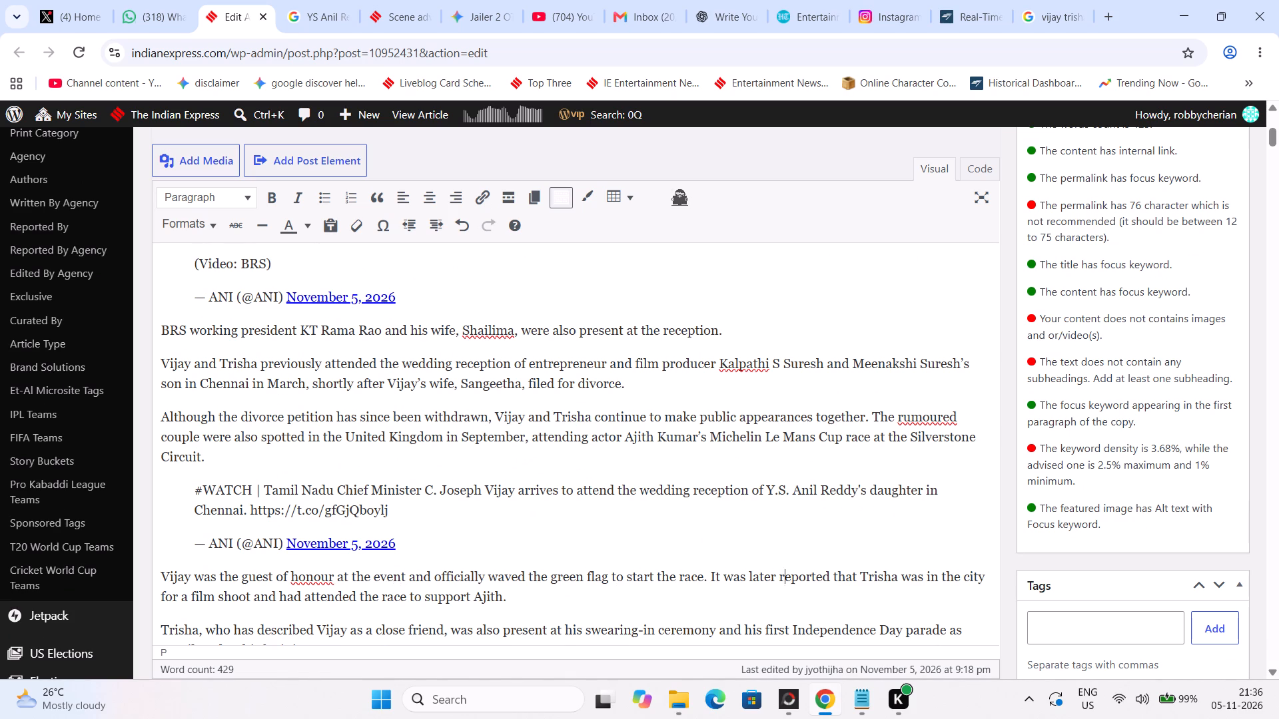
Proofread the paragraph on Trisha attending Vijay's swearing-in ceremony and first Independence Day parade.
key(Down)
key(Down)
key(Down)
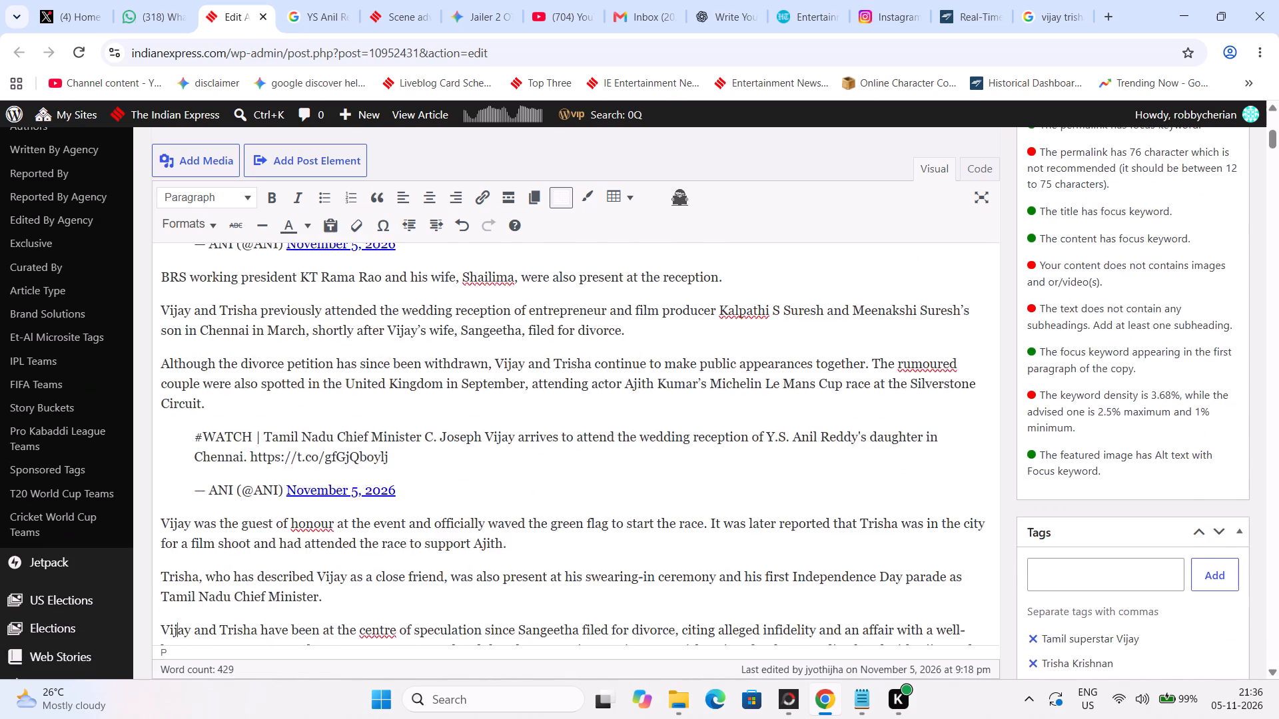
key(Down)
key(Up)
key(Up)
key(Up)
key(Right)
key(Right)
key(Right)
key(Right)
key(Right)
key(Right)
key(Right)
key(Right)
key(Right)
key(Right)
key(Right)
key(Right)
key(Right)
key(Right)
key(Right)
key(Right)
key(Right)
key(Right)
key(Right)
key(Right)
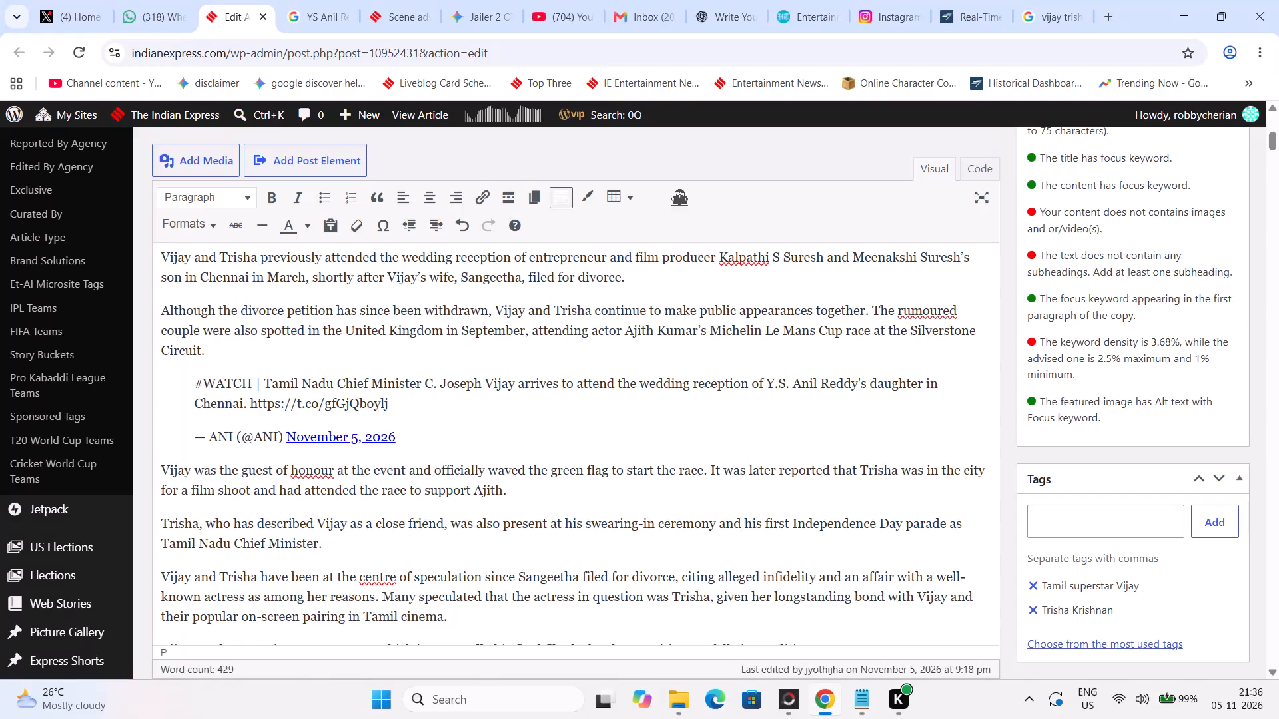
Proofread the paragraph on the speculation around Vijay and Trisha since Sangeetha filed for divorce.
key(Down)
key(Down)
key(Down)
key(Down)
key(Down)
key(Down)
key(Down)
key(Down)
key(Up)
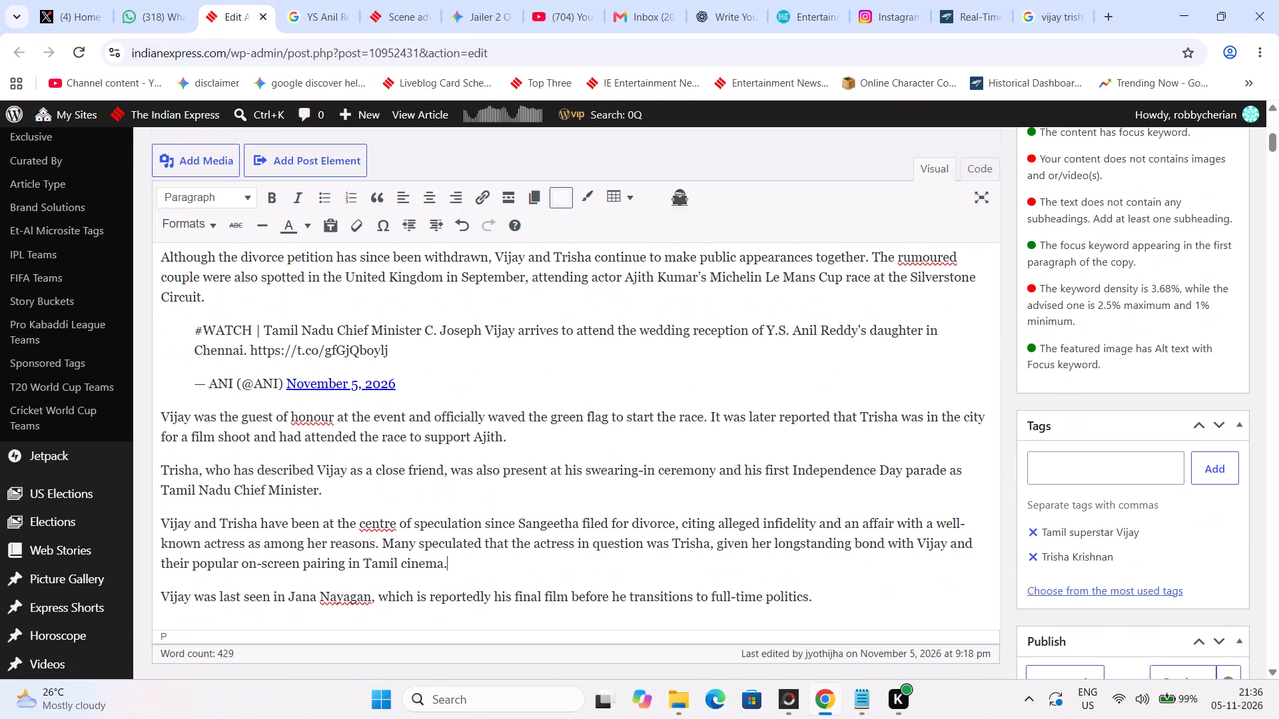
key(Up)
key(Up)
key(Up)
key(Right)
key(Right)
key(Right)
key(Right)
key(Right)
key(Right)
key(Right)
key(Right)
key(Right)
key(Right)
key(Right)
key(Right)
key(Right)
key(Right)
key(Right)
key(Right)
key(Right)
key(Right)
key(Right)
key(Right)
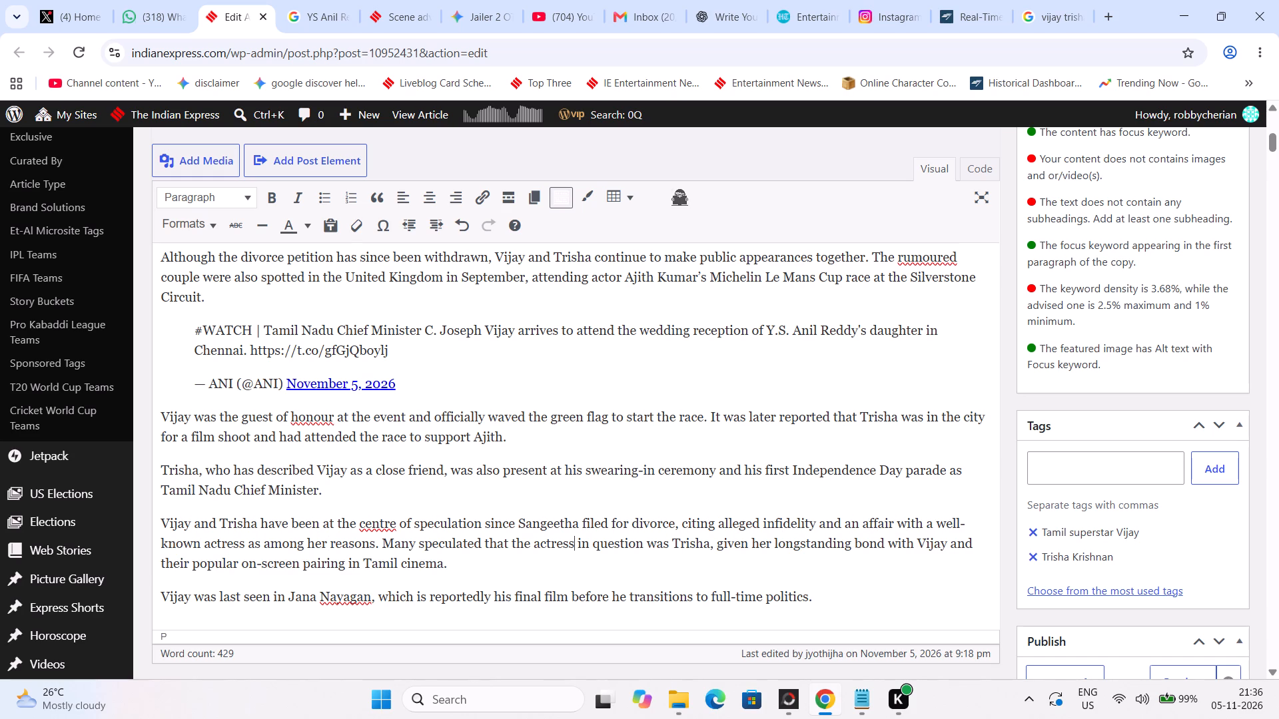
Proofread the closing paragraph about Jana Nayagan and Vijay's move to full-time politics.
key(Down)
key(Right)
key(Right)
key(Right)
key(Right)
key(Right)
key(Right)
key(Right)
key(Right)
key(Right)
key(Right)
key(Right)
key(Right)
key(Right)
key(Right)
key(Right)
key(Right)
key(Right)
key(Right)
key(Right)
key(Right)
key(Down)
Delete the closing paragraph about Jana Nayagan reportedly being Vijay's final film before he transitions to full-time politics.
key(Left)
key(Left)
key(Left)
key(Left)
key(Left)
key(Left)
key(Left)
key(Left)
key(Left)
key(Left)
key(Left)
key(Left)
key(Left)
key(Left)
key(Left)
key(Left)
key(Left)
key(Left)
triple_click(441, 603)
key(BackSpace)
key(BackSpace)
scroll(454, 529, up, 8)
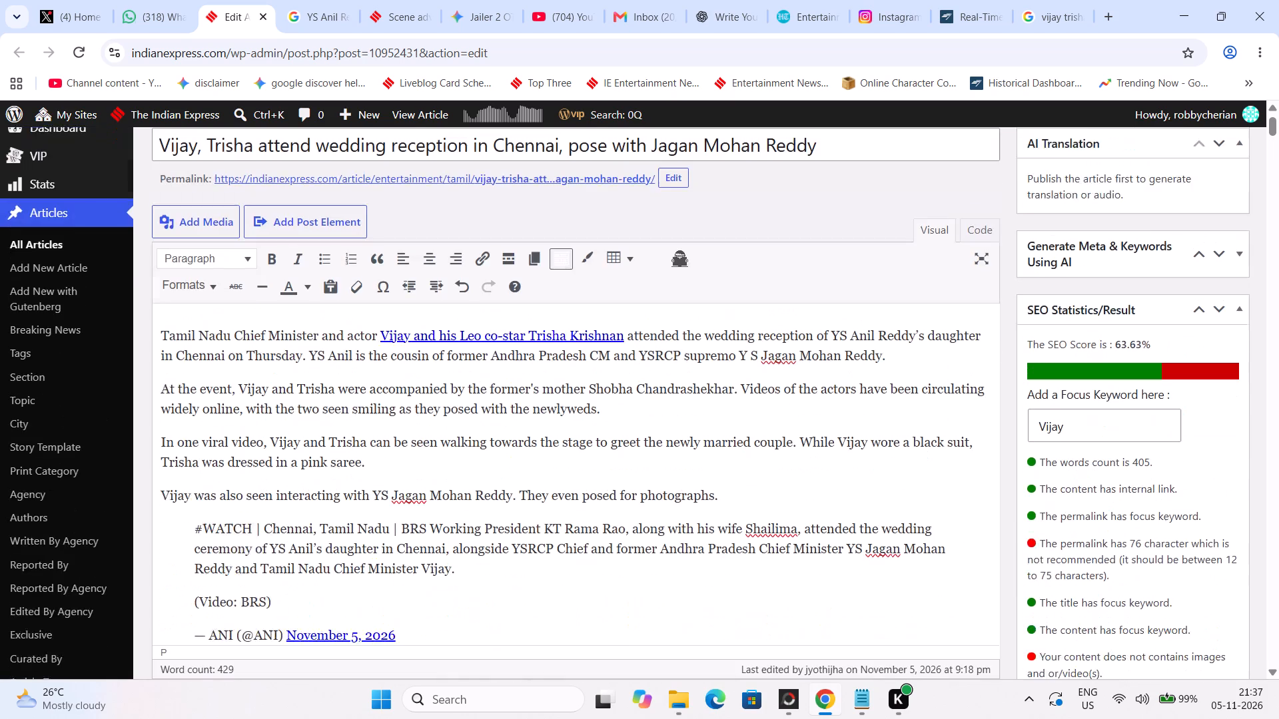
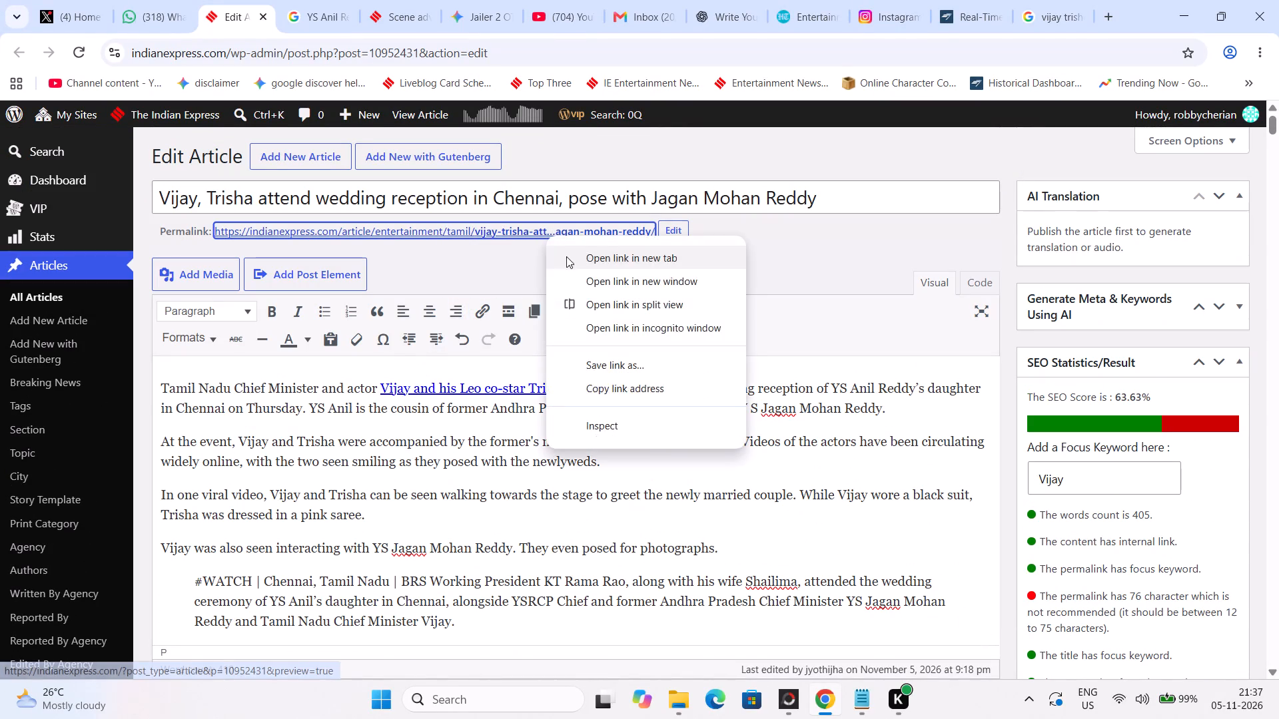
Open the preview of the Vijay and Trisha wedding reception article in a new tab and review the page from the headline down.
click(566, 256)
click(418, 0)
click(387, 0)
scroll(507, 472, down, 1)
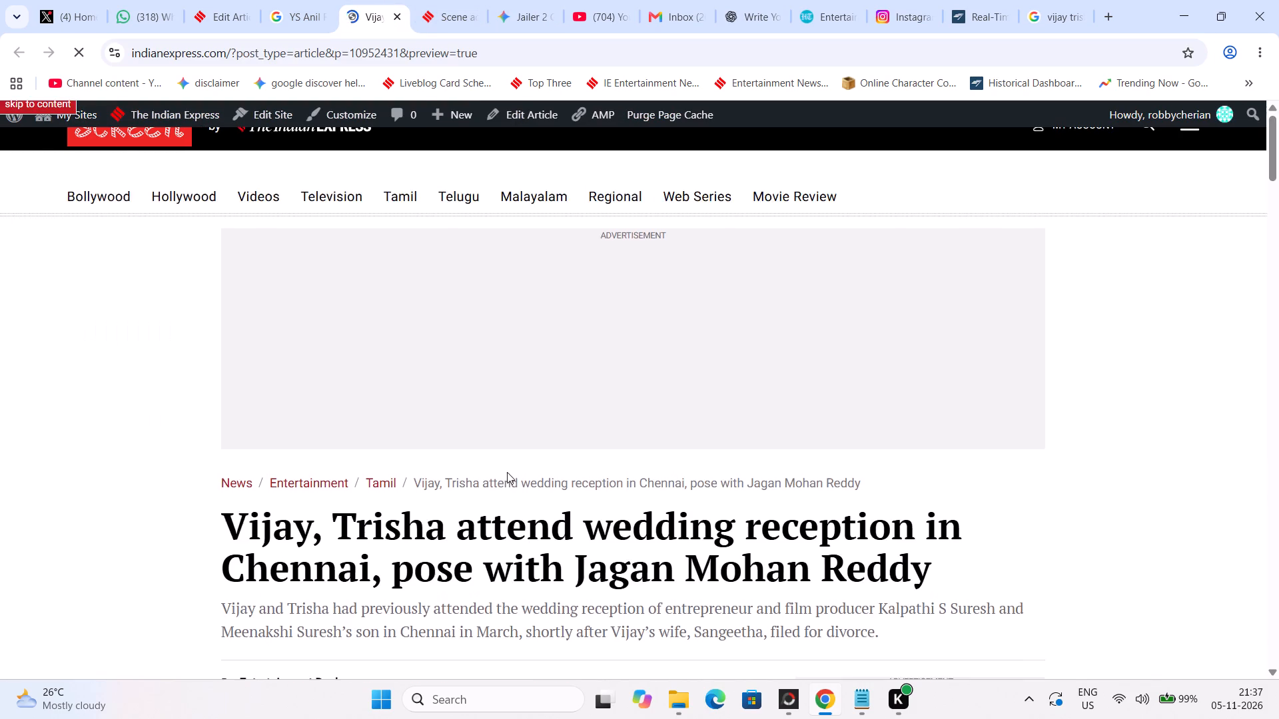
Review the rest of the article preview down to the embedded ANI post on Vijay's arrival at the reception and play its video.
scroll(507, 472, down, 12)
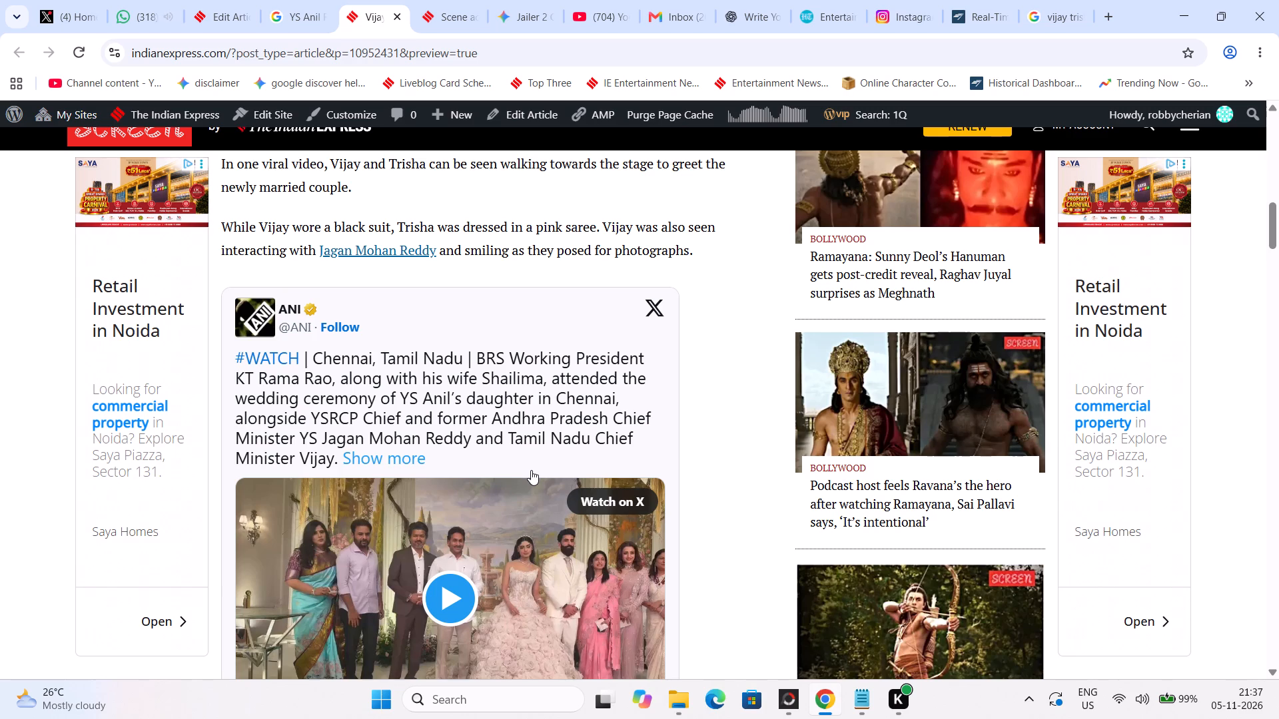
scroll(531, 470, down, 14)
click(535, 469)
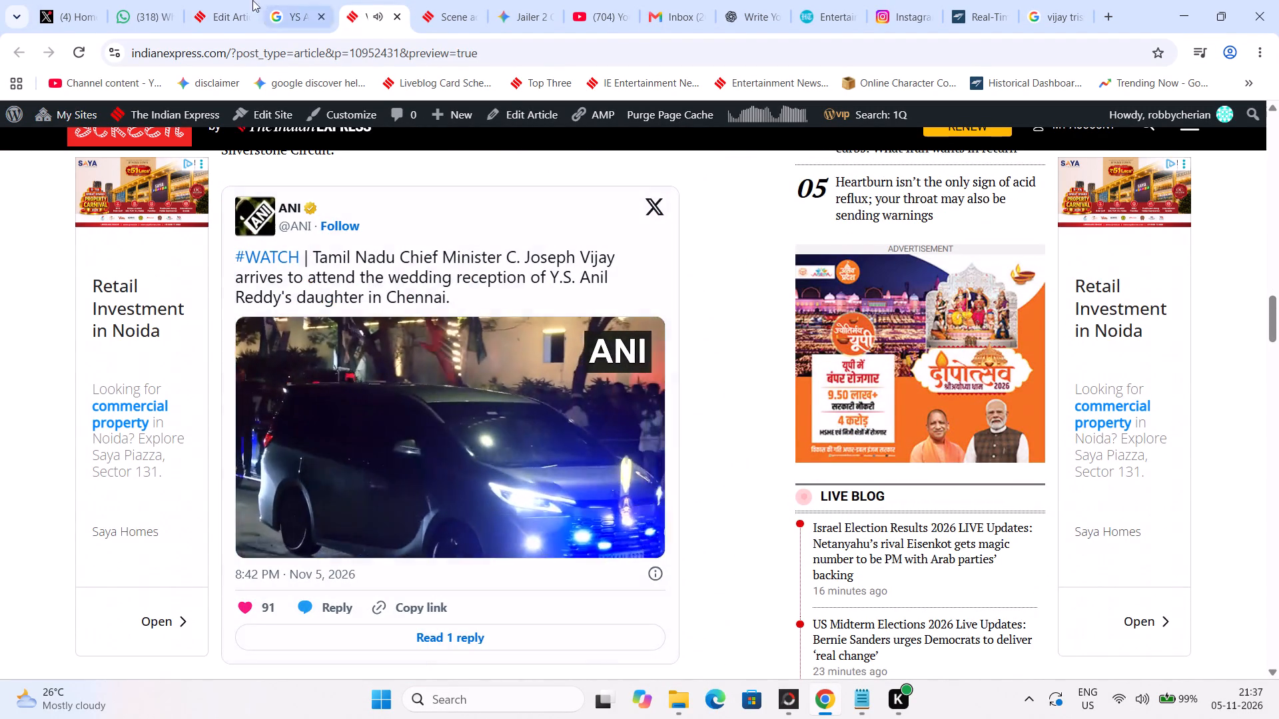
Return to the article editor and replace the colour given for Vijay's suit in the viral video paragraph.
click(234, 0)
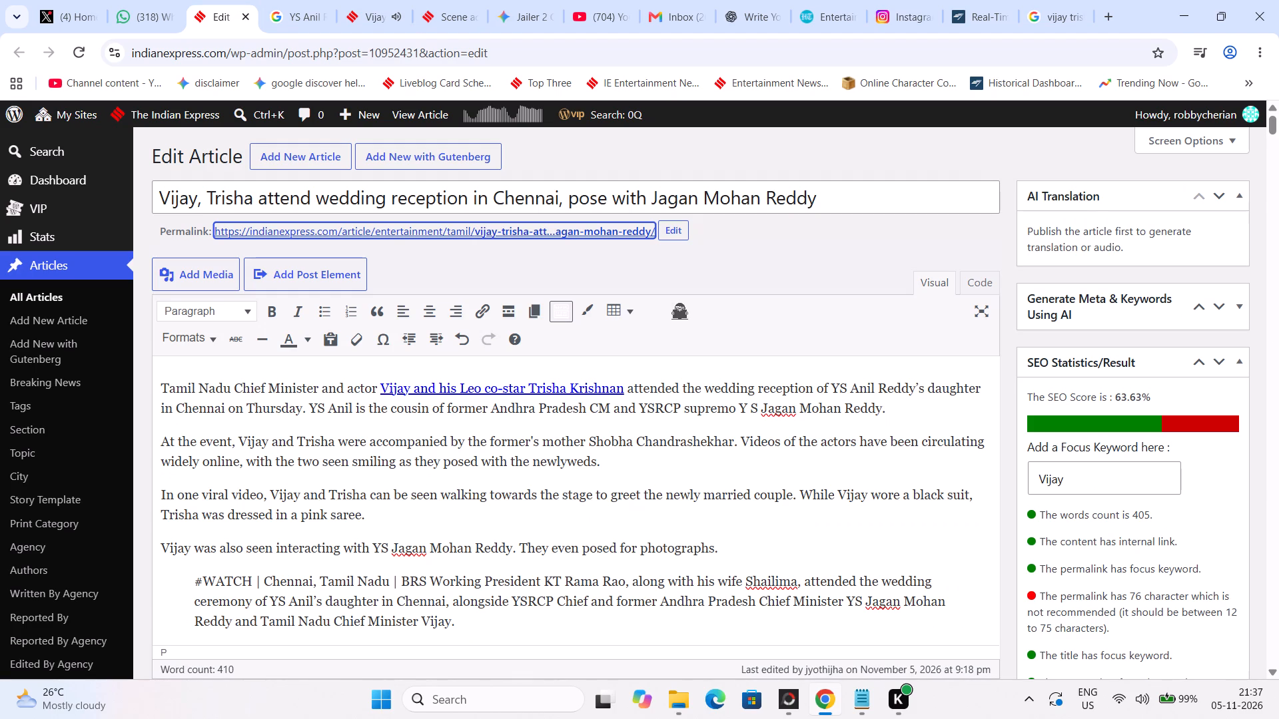
drag(916, 493, 942, 494)
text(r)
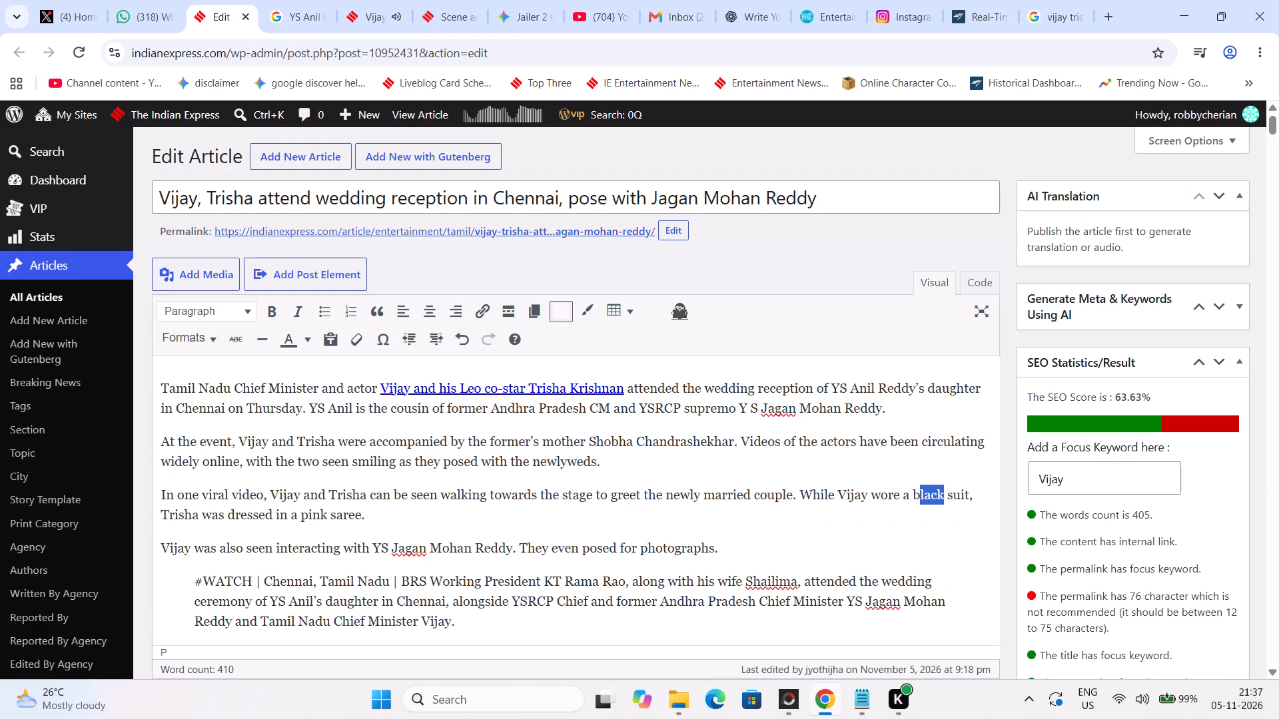
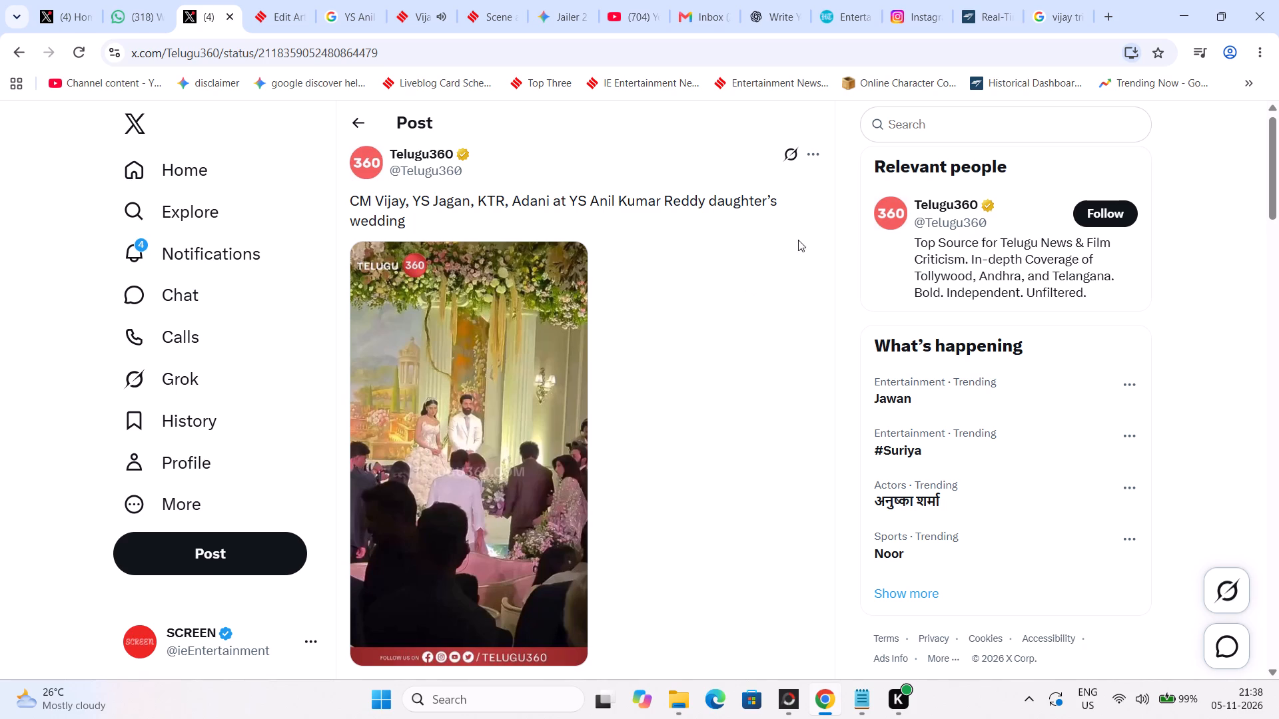
Copy the embed code of the Telugu360 post about CM Vijay, YS Jagan, KTR and Adani at the wedding.
click(817, 160)
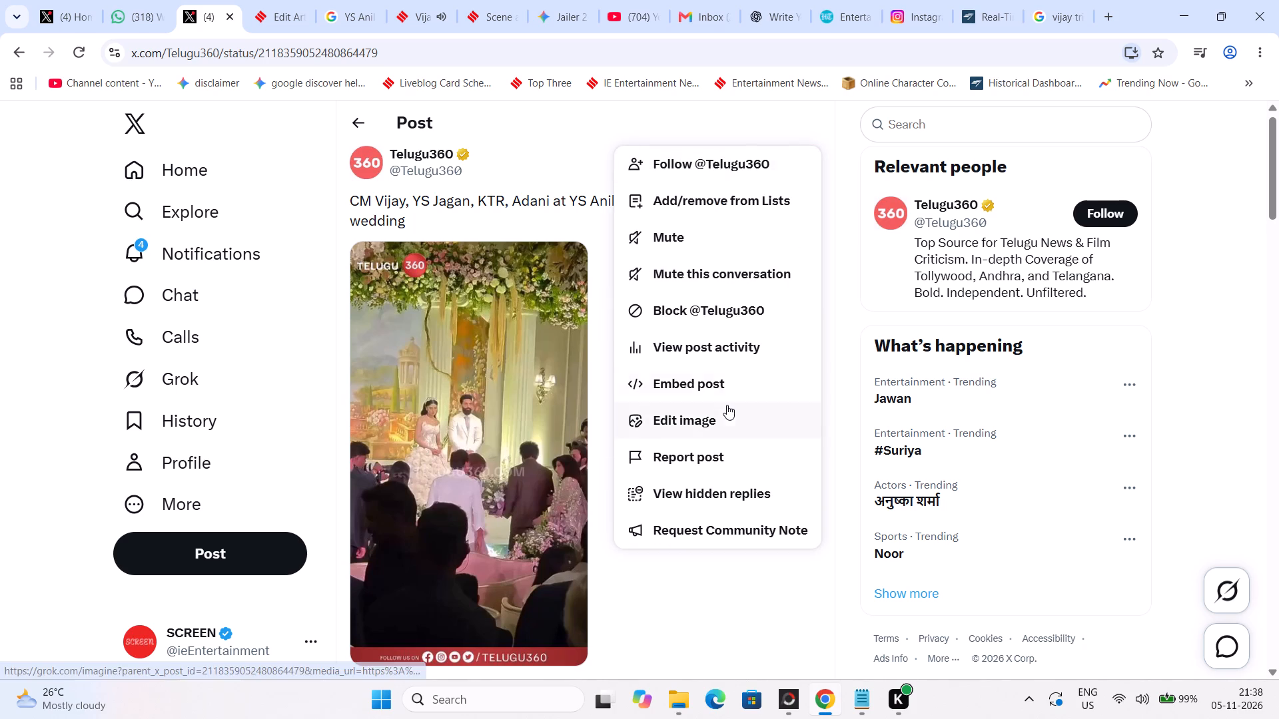
click(737, 382)
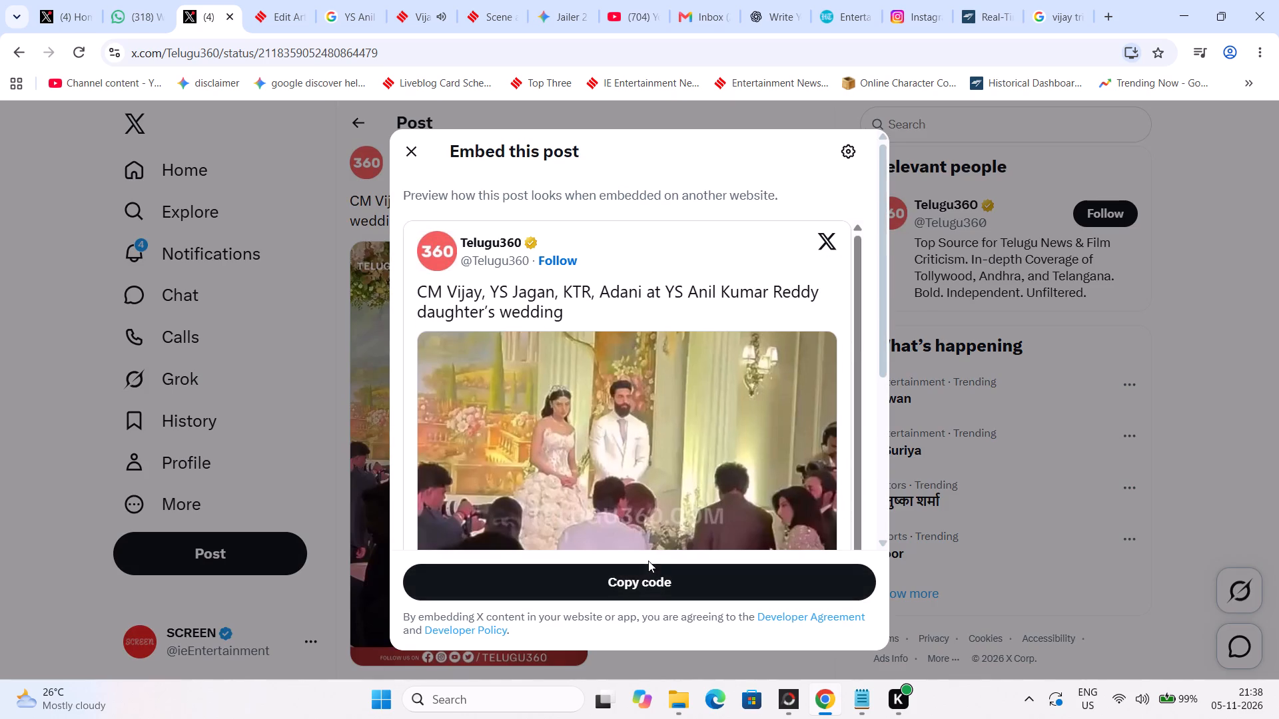
click(638, 582)
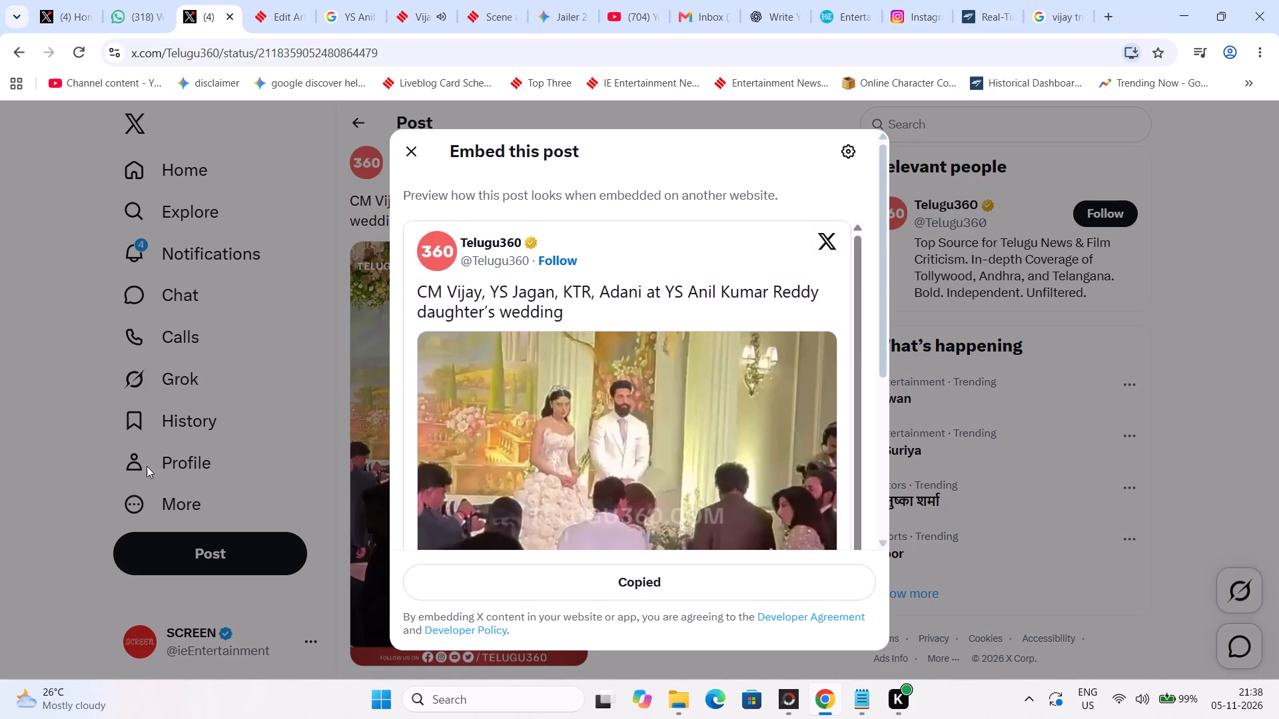
click(132, 464)
Open the wedding stage image in the Telugu360 post at full size.
click(427, 435)
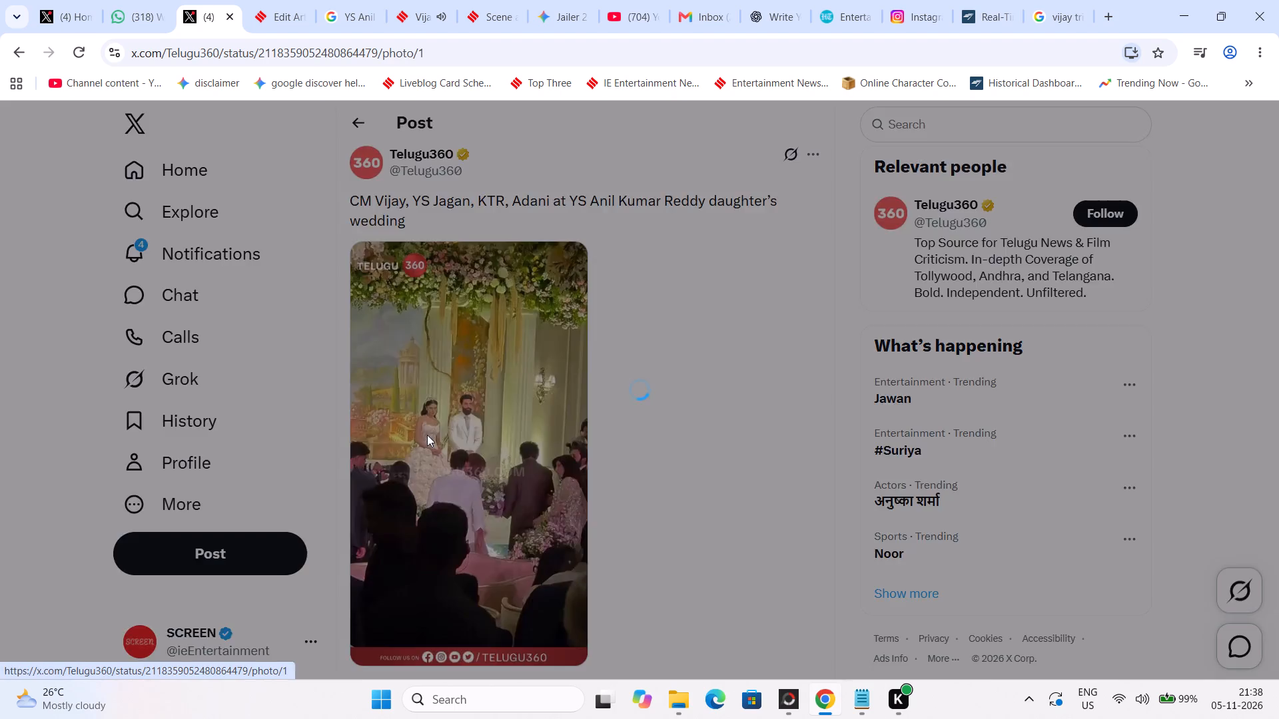
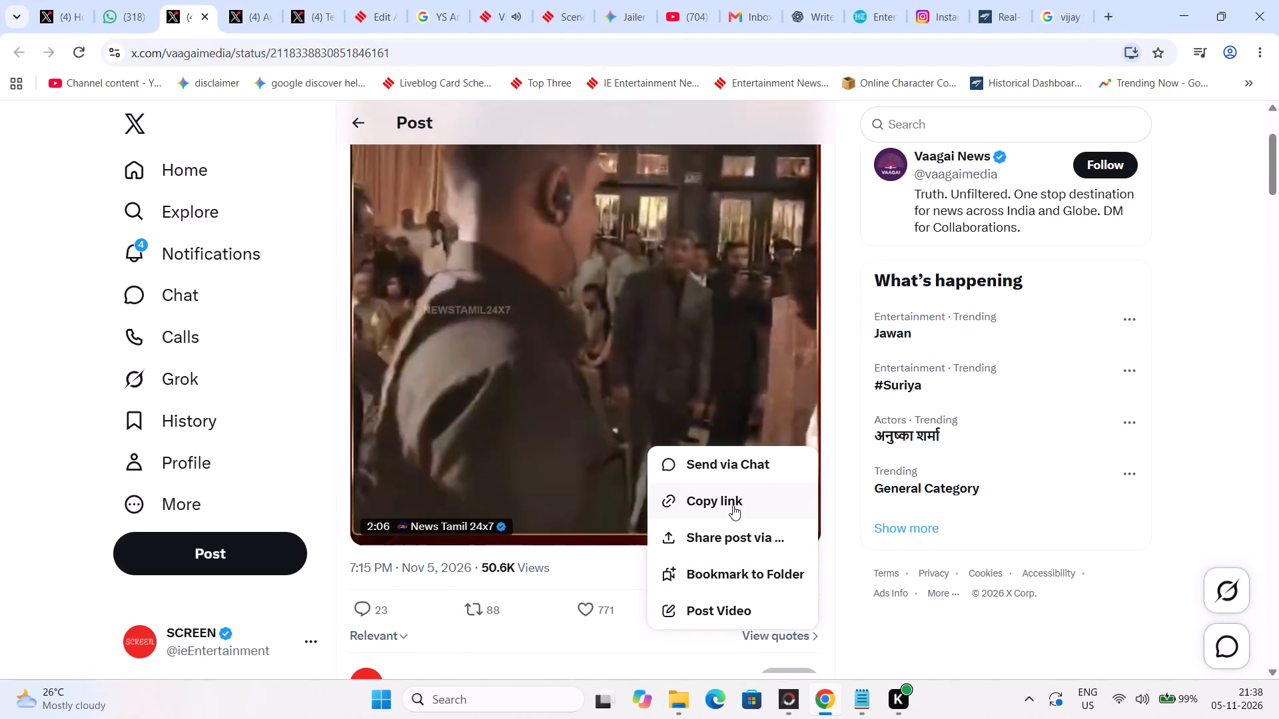
Open the additional post options for the Vaagai News video post on Vijay and Trisha at the Jagan Mohan Reddy family reception.
scroll(759, 324, up, 1)
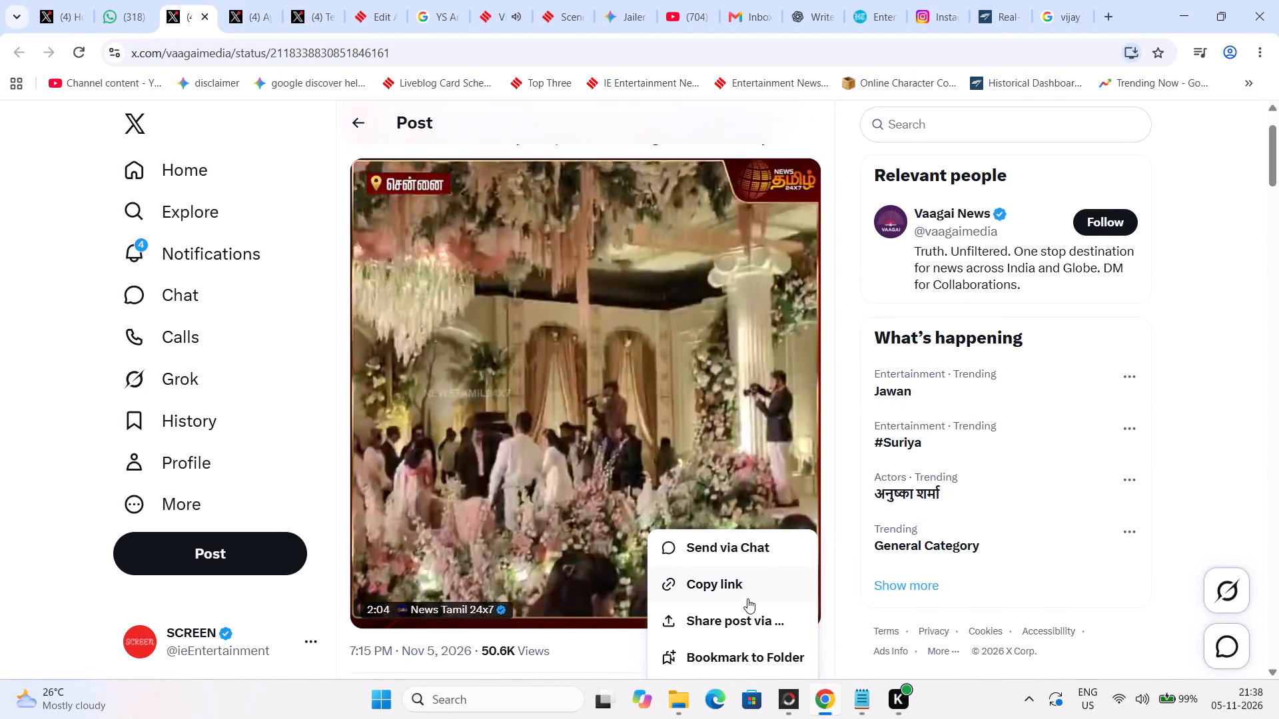
scroll(751, 586, down, 2)
scroll(507, 400, up, 5)
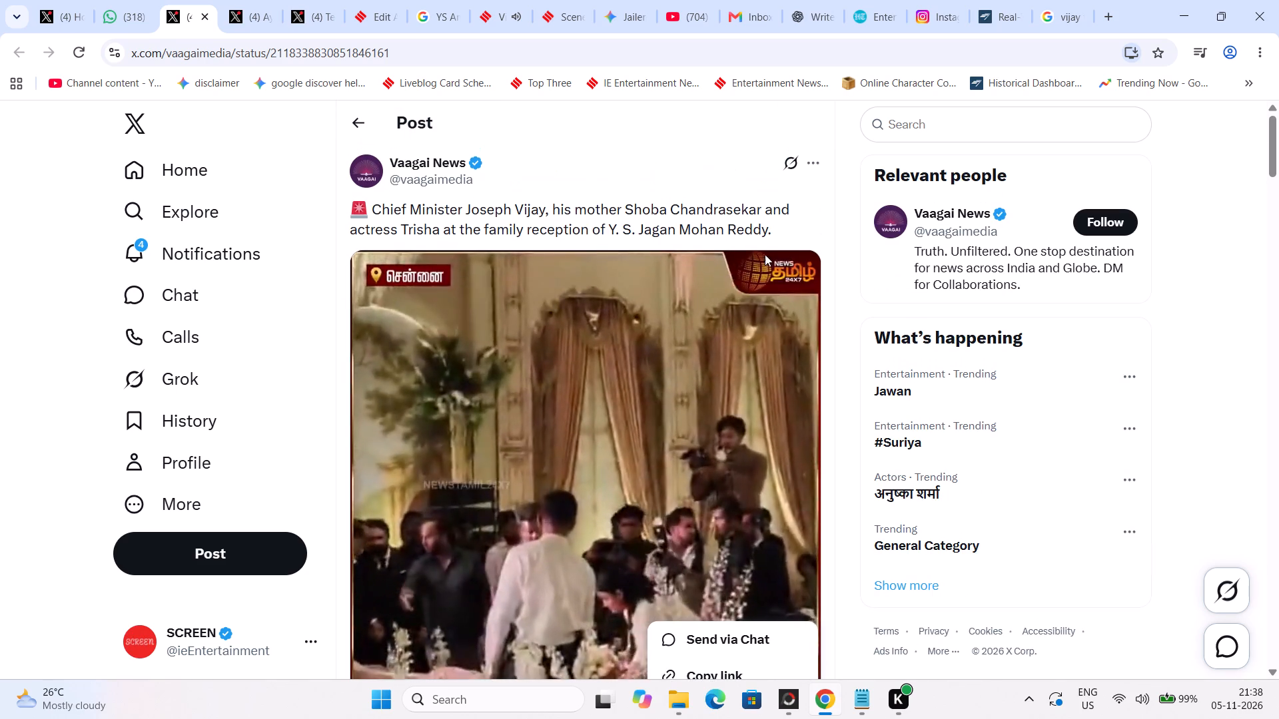
click(807, 167)
click(808, 164)
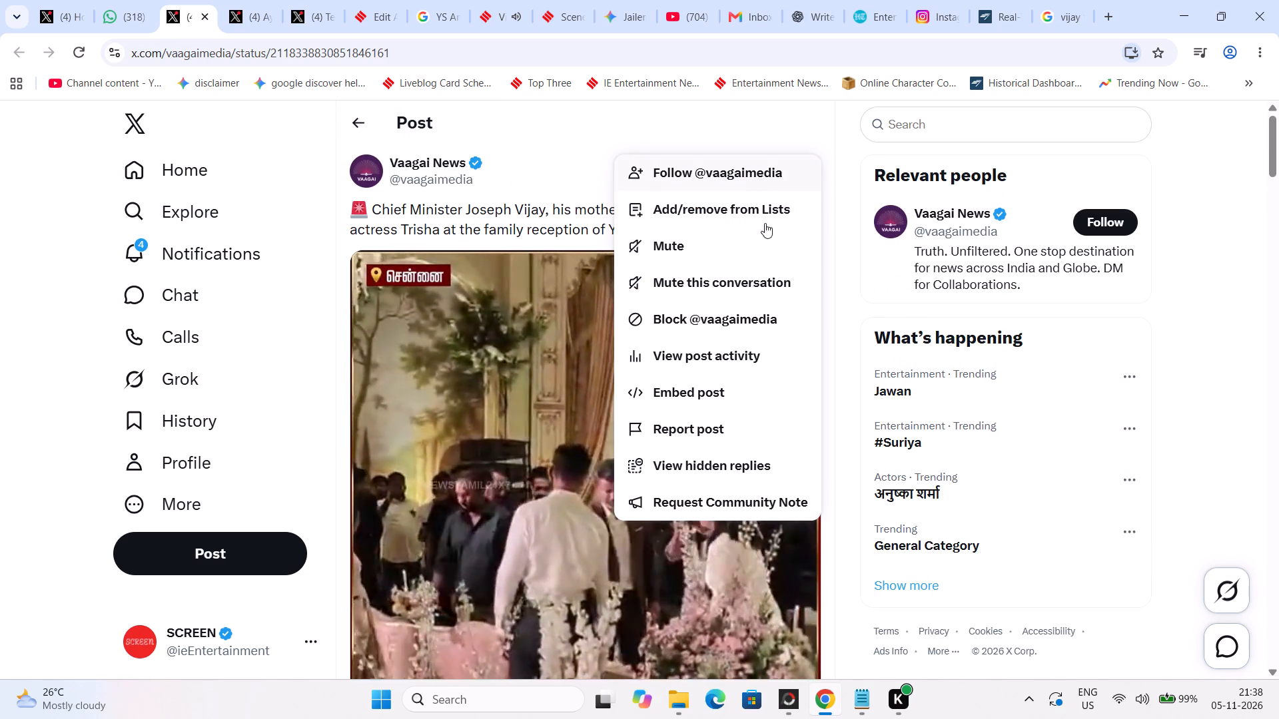
Copy the embed code of the Vaagai News post about Vijay, his mother and Trisha at the family reception.
click(726, 396)
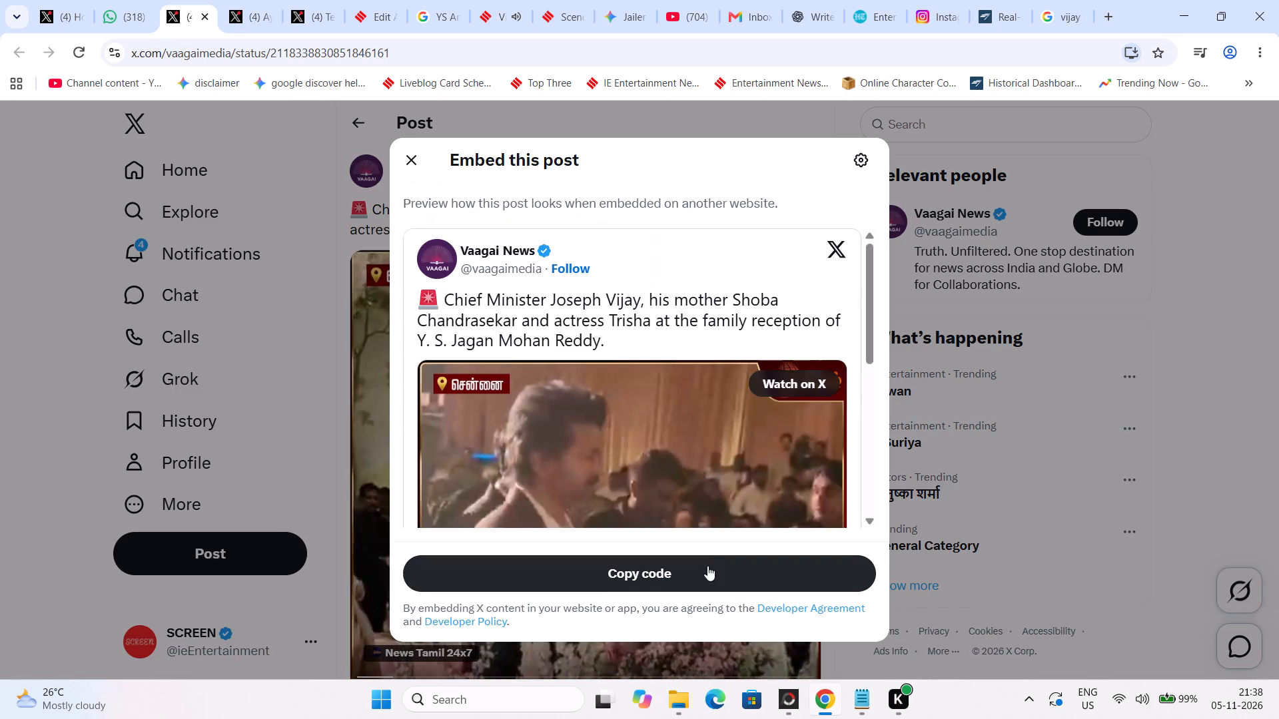
click(707, 566)
In the article's HTML, insert the copied Vaagai News embed between the ANI #WATCH tweet and the "BRS working president" paragraph, replacing the blank-space placeholders there.
click(541, 0)
click(490, 0)
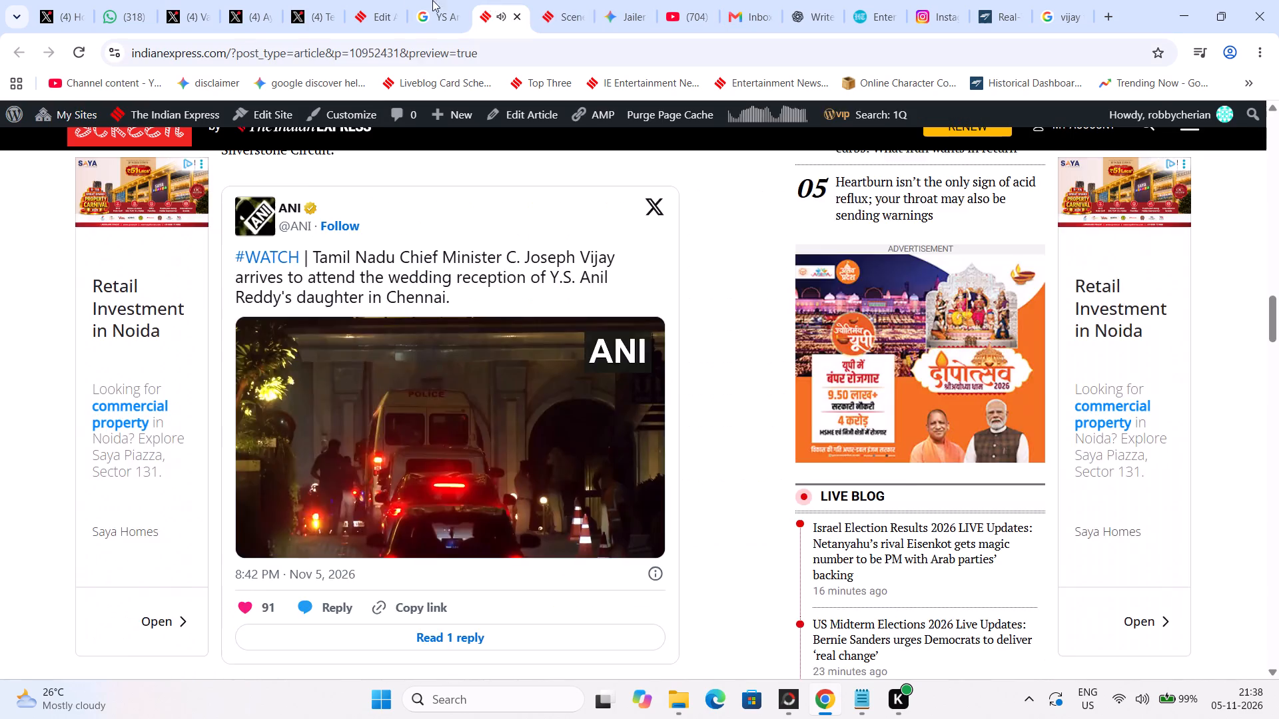
click(369, 0)
scroll(469, 314, down, 3)
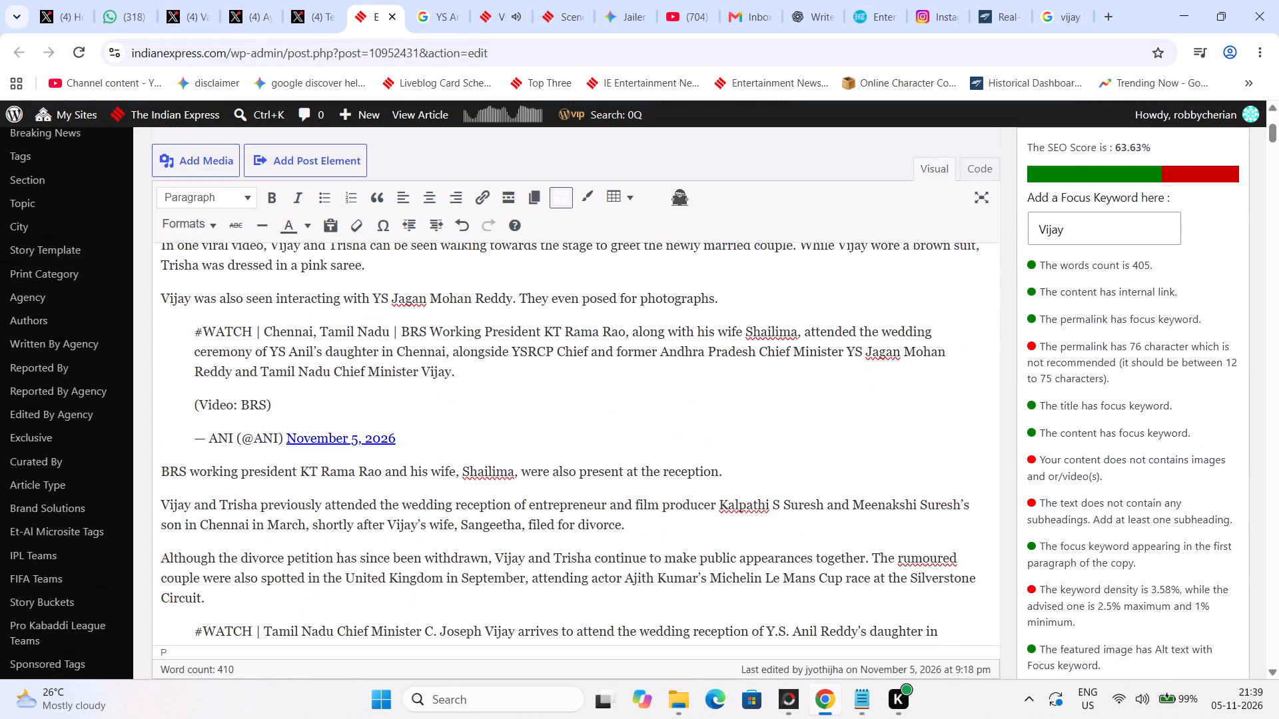
click(159, 469)
key(Return)
key(Return)
click(199, 427)
click(201, 411)
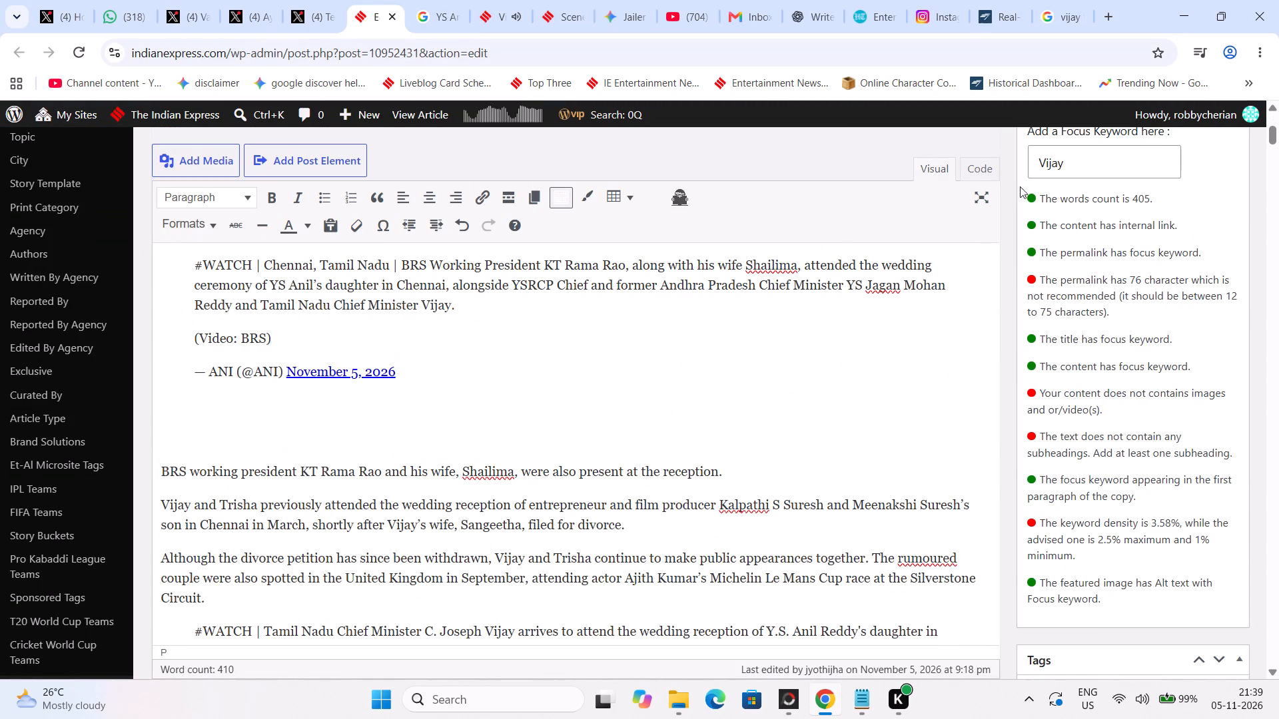
click(980, 164)
drag(254, 553, 248, 553)
drag(238, 553, 157, 528)
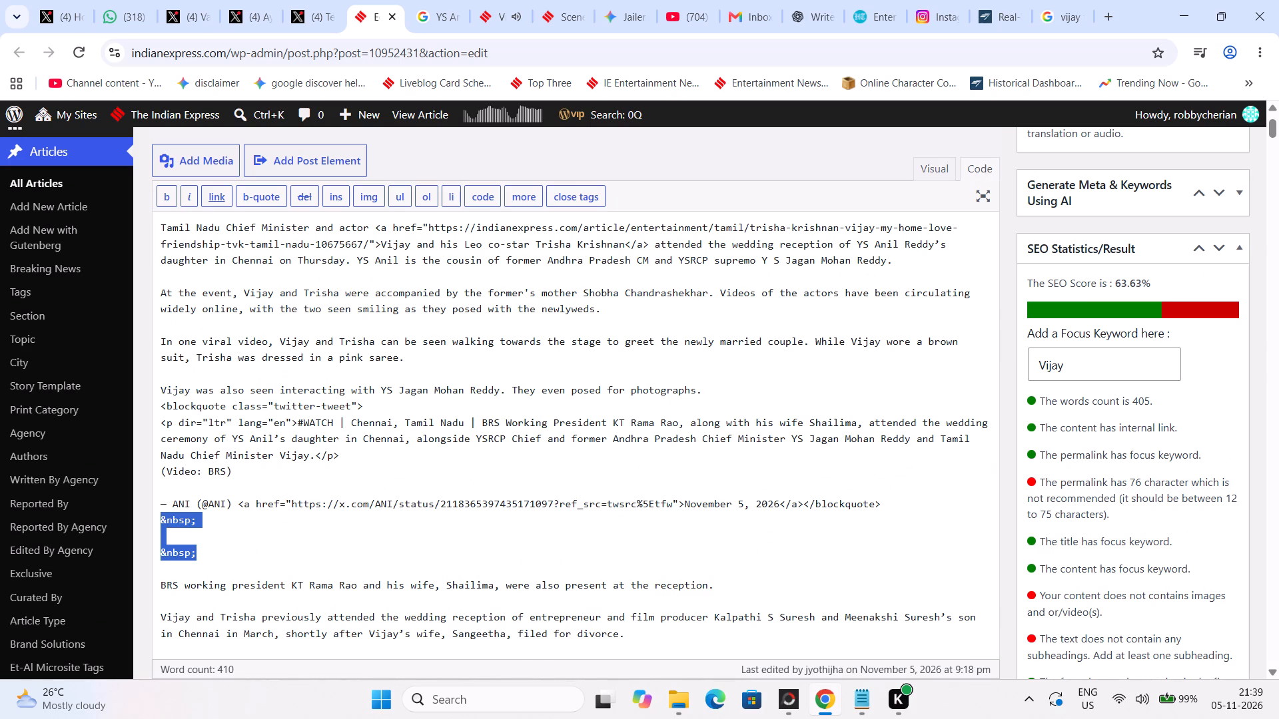
key(Return)
key(ctrl+v)
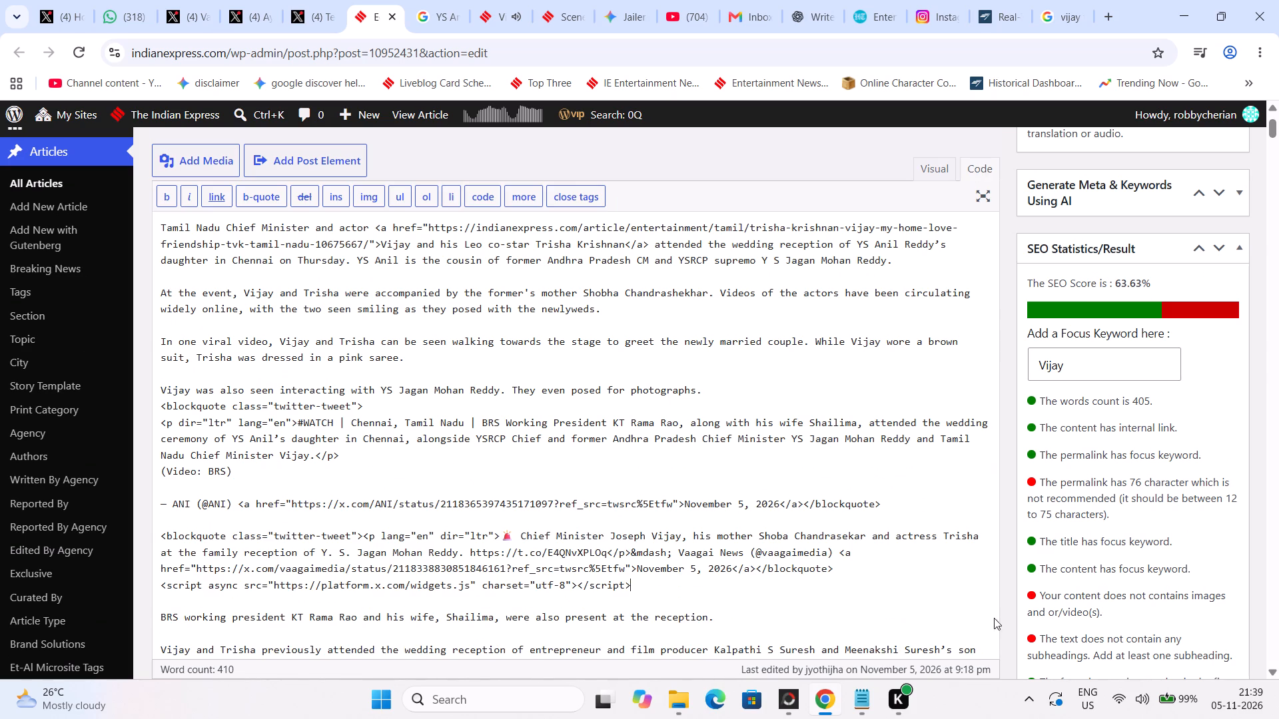
Delete the widgets.js script line from the end of the Vaagai News embed and leave blank lines in its place.
drag(844, 591, 854, 570)
key(BackSpace)
key(Return)
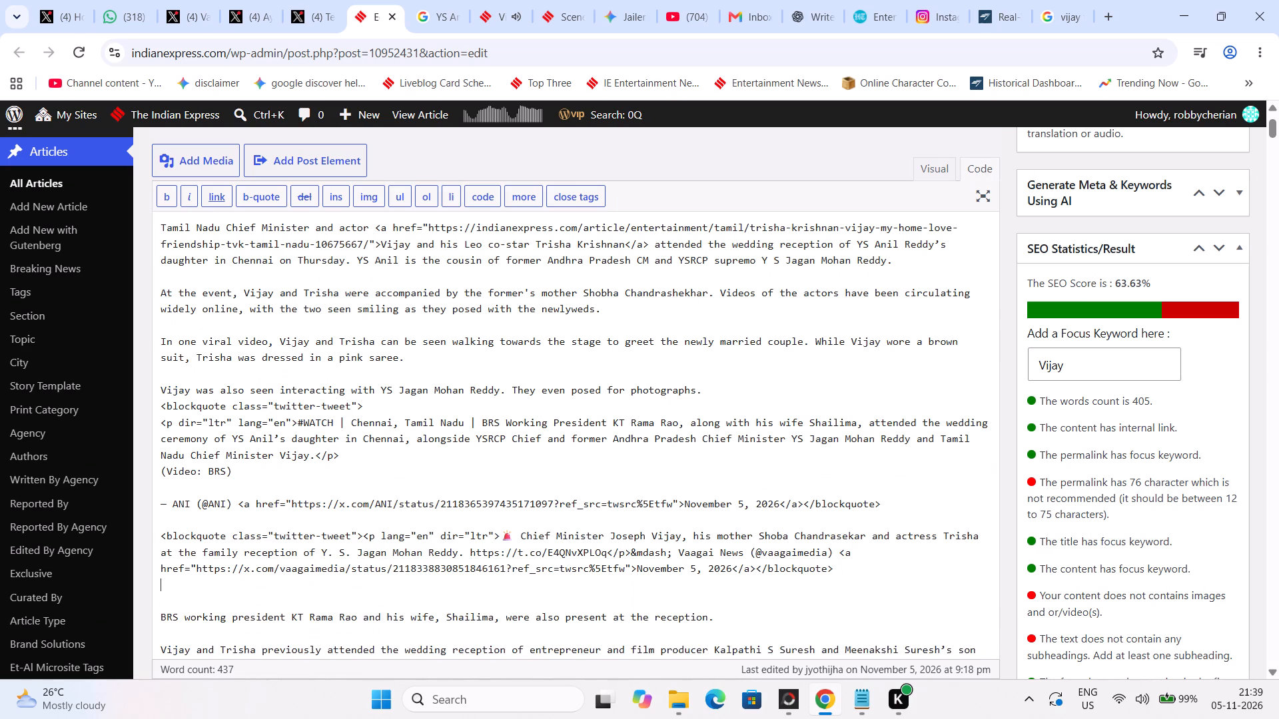
key(Return)
Go back to the Vaagai News post on X, dismiss its embed preview and search X for "vijay".
click(232, 0)
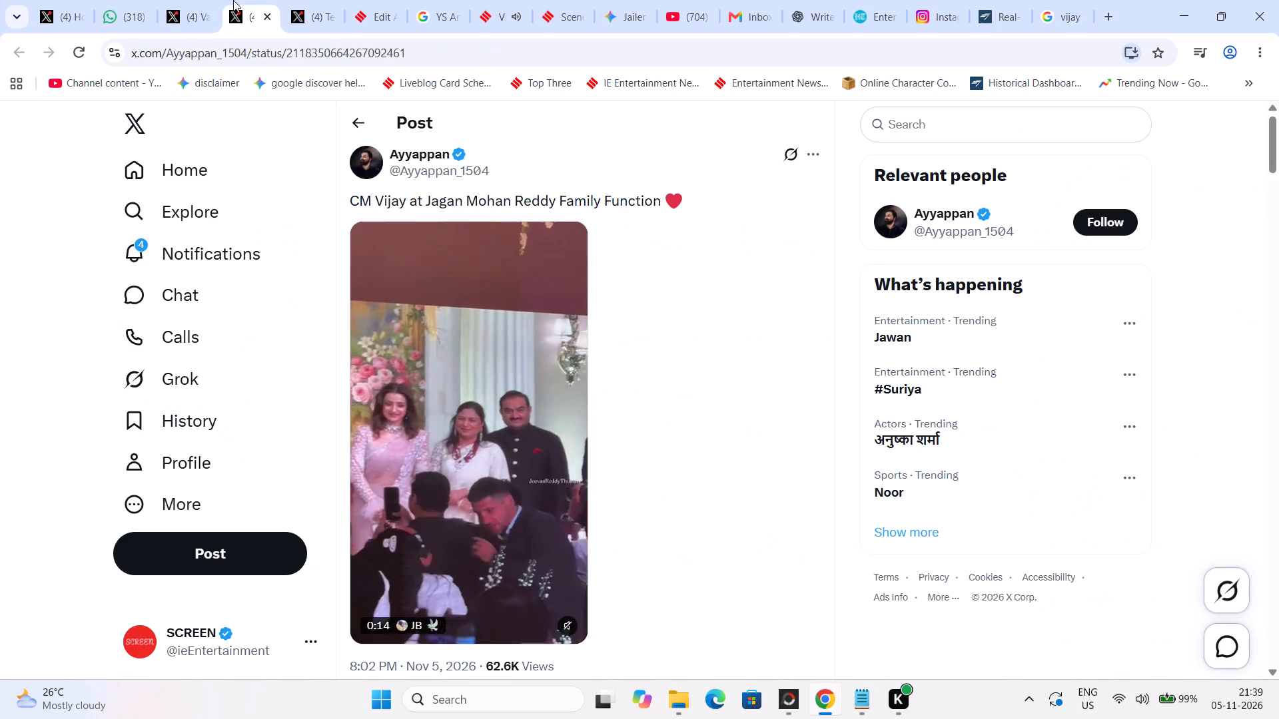
drag(202, 0, 195, 0)
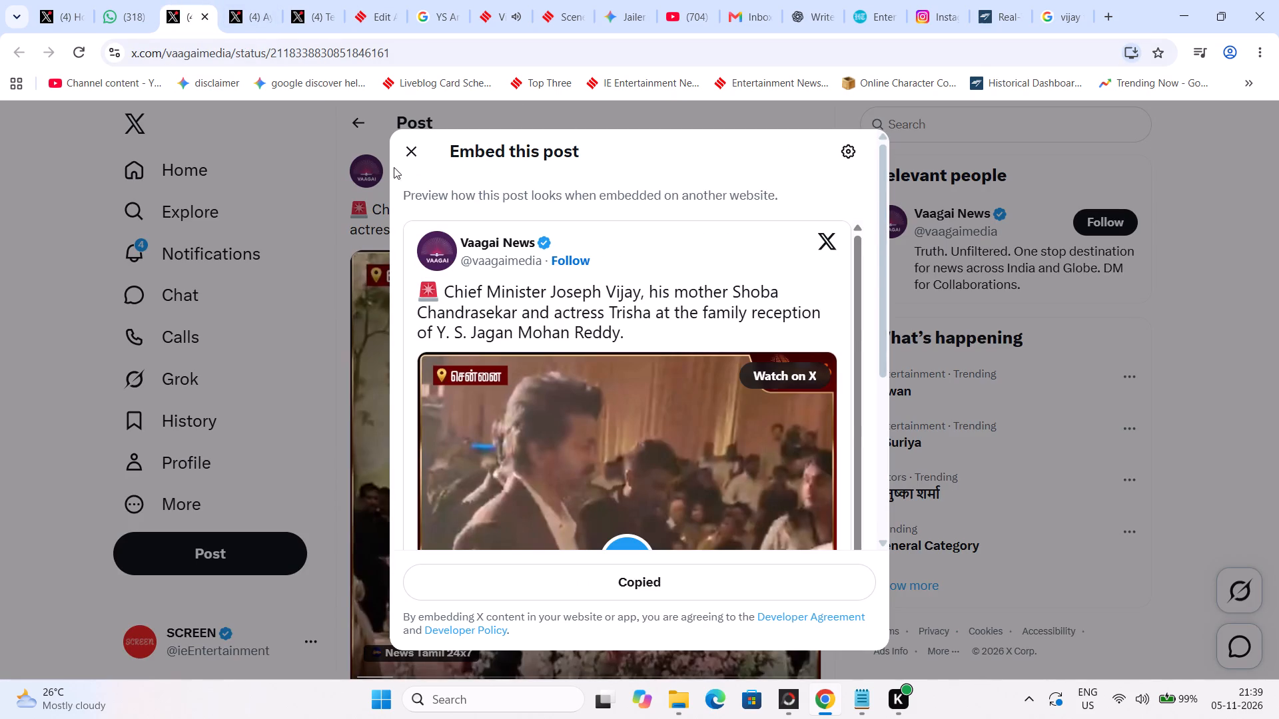
click(403, 158)
click(904, 142)
click(931, 128)
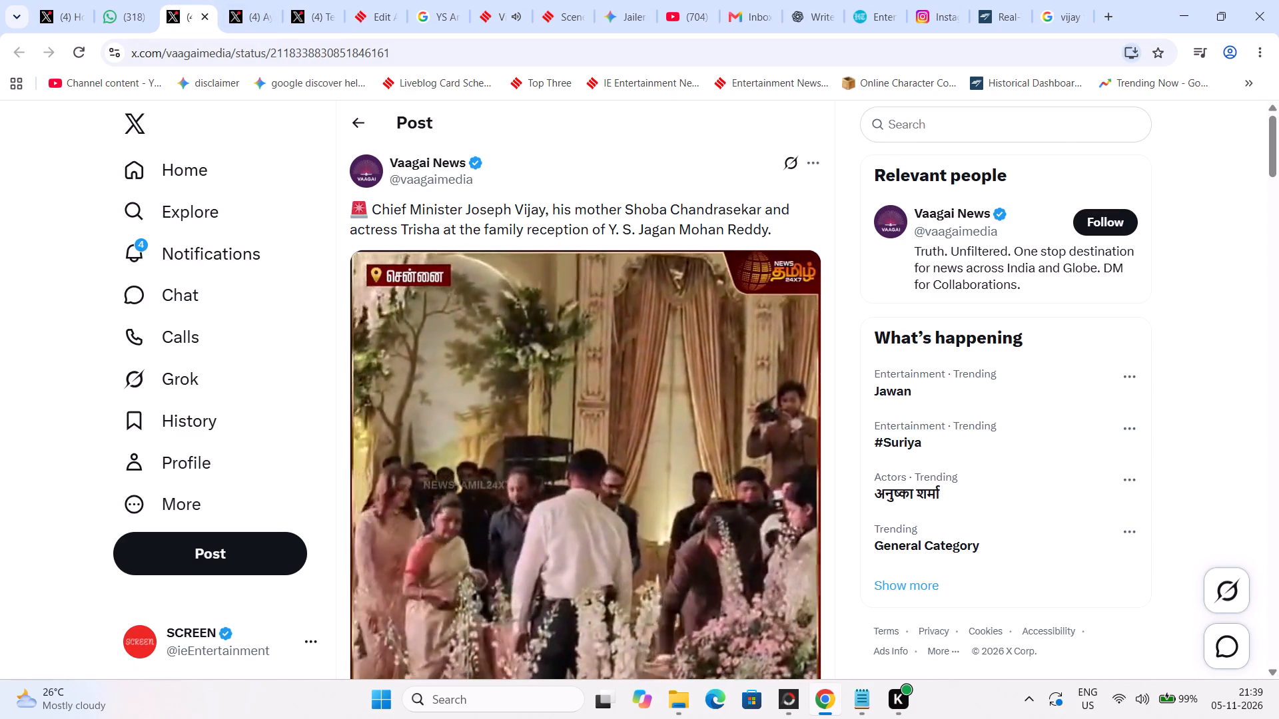
text(vijay)
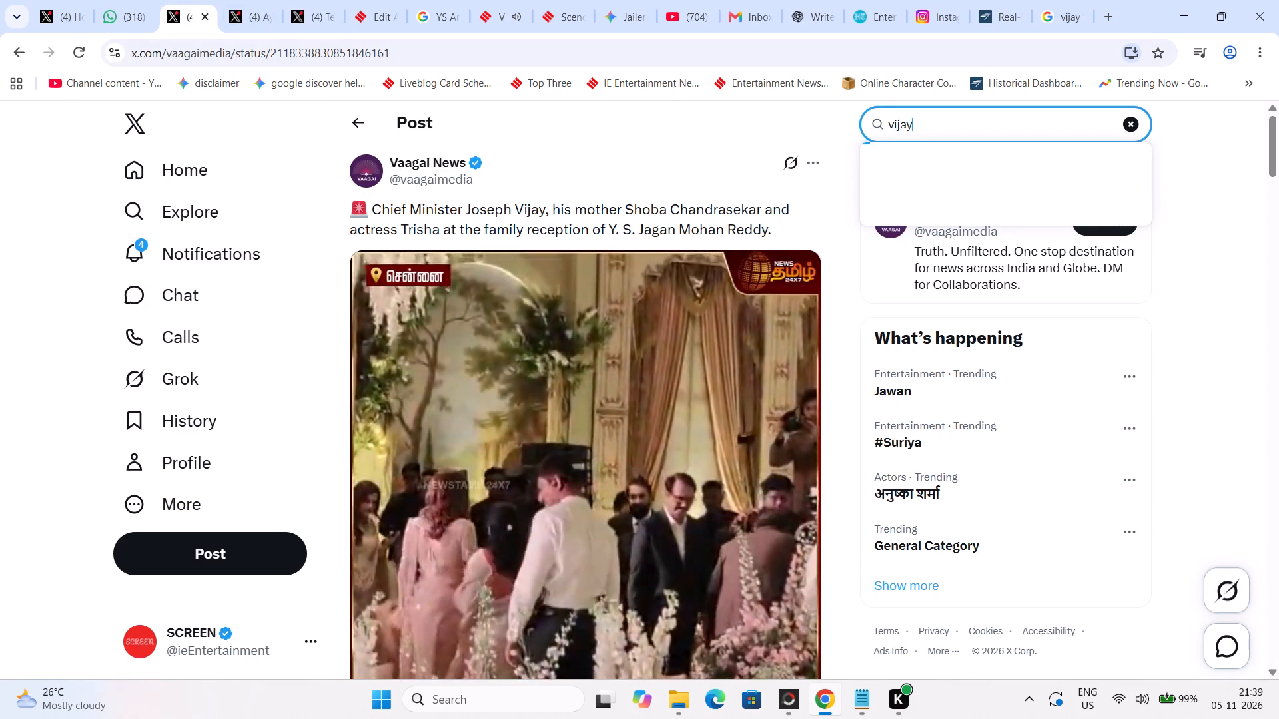
click(1009, 180)
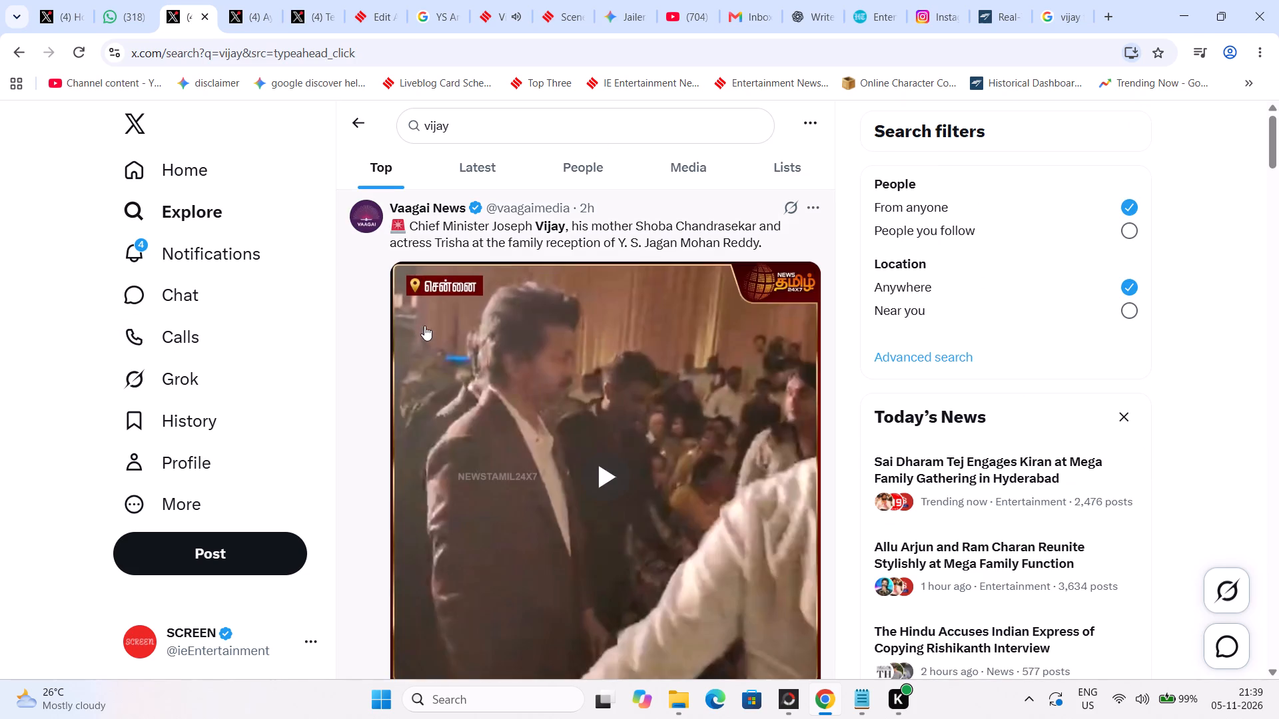
Find the Sun News #WATCH post of Vijay and Trisha congratulating the couple in the results and copy its embed code.
scroll(424, 326, down, 11)
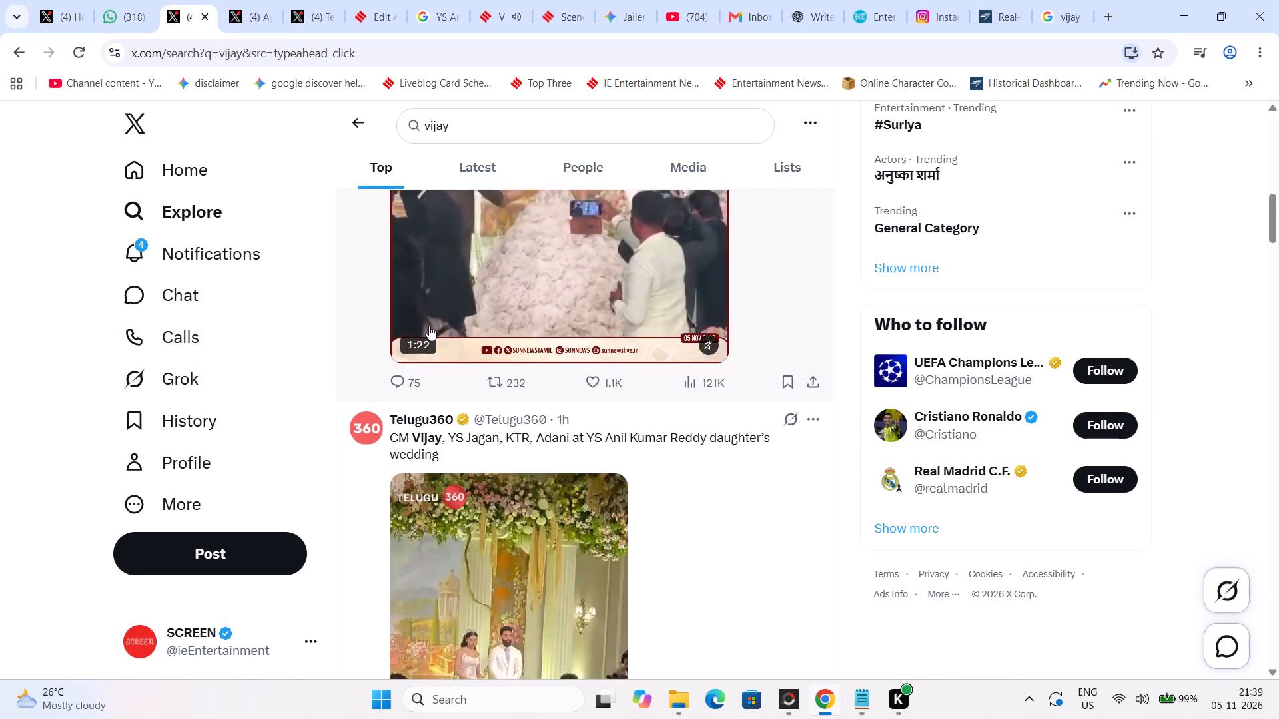
scroll(430, 324, up, 4)
scroll(770, 228, up, 1)
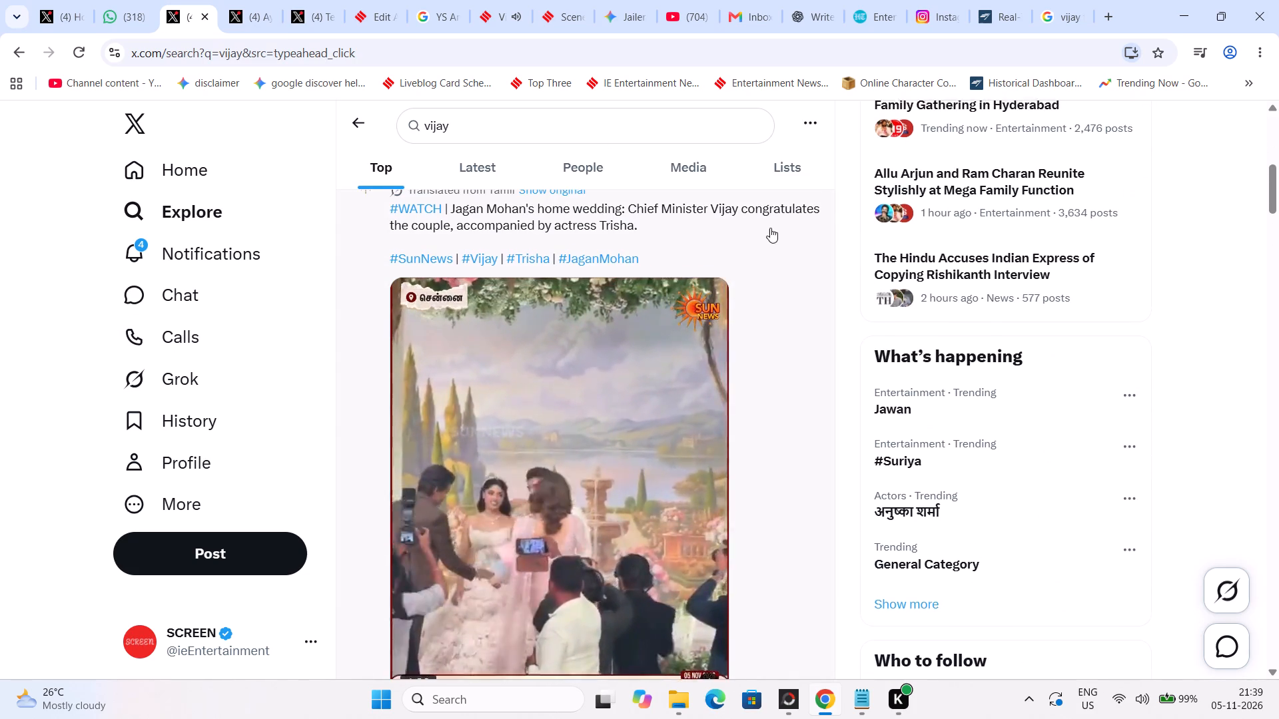
click(823, 253)
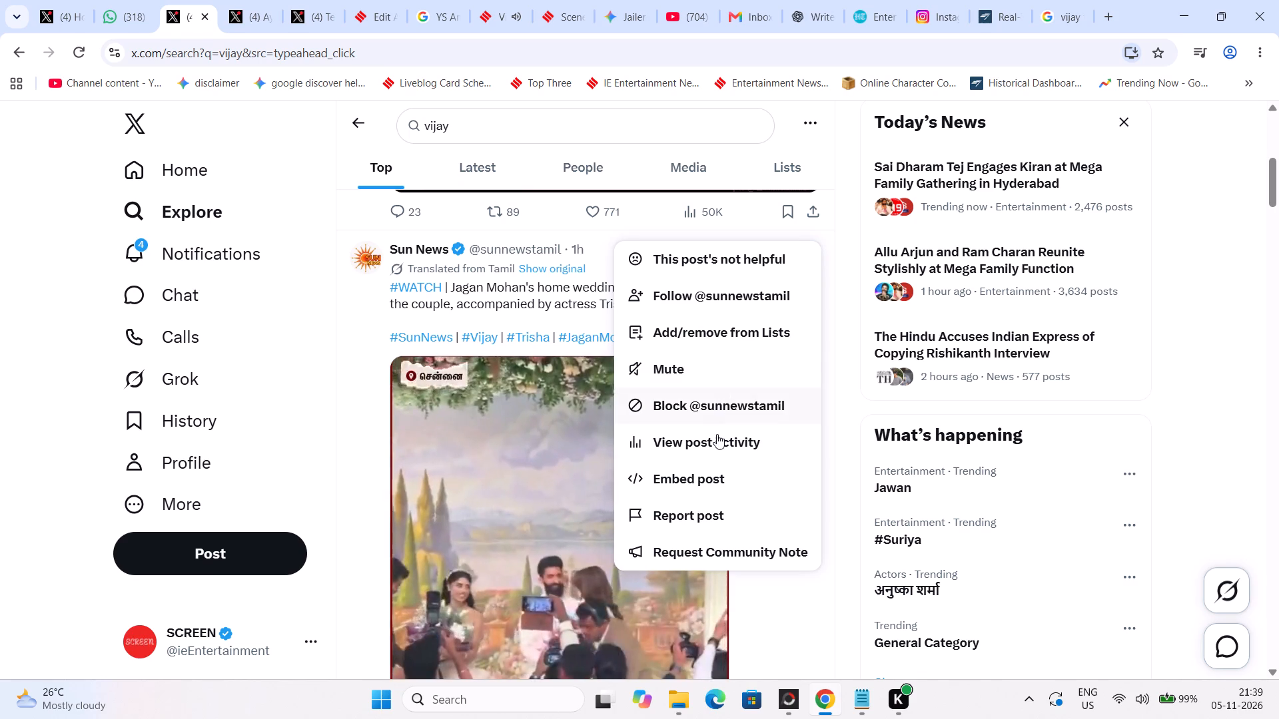
click(705, 471)
click(645, 571)
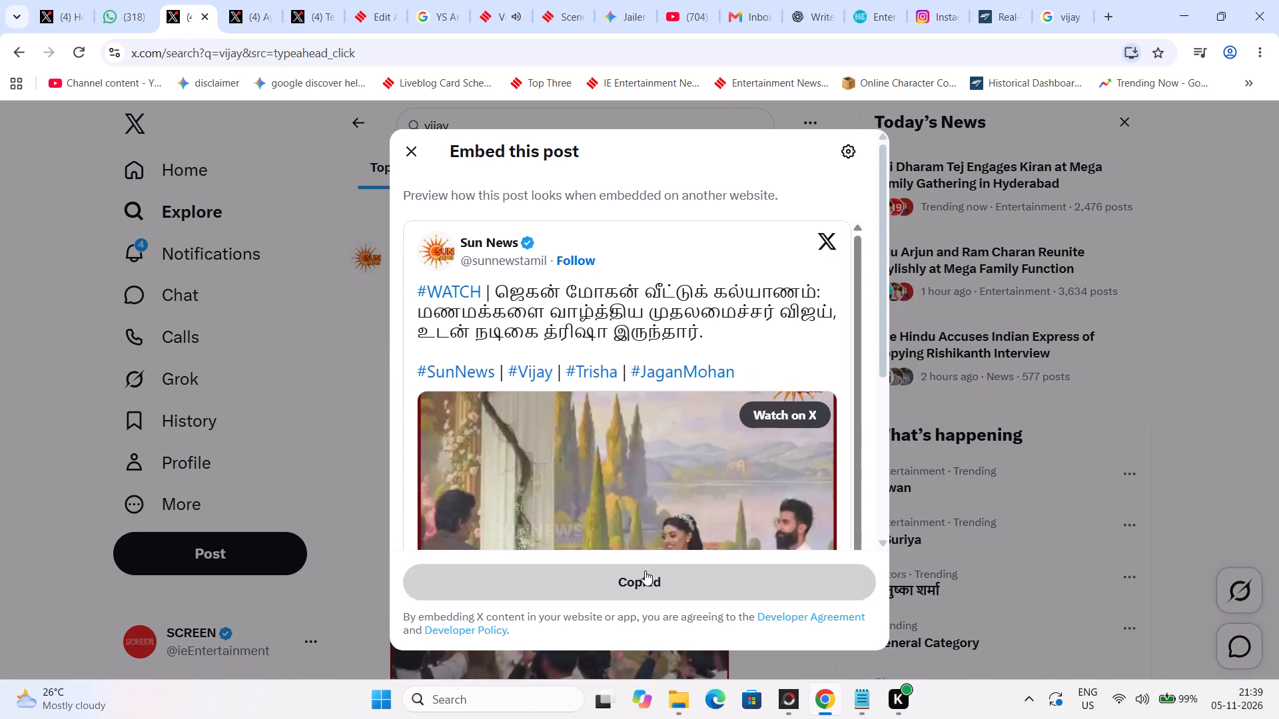
Insert the copied Sun News embed in the article's HTML, between the Vaagai News embed and the "BRS working president" paragraph.
click(480, 0)
click(396, 0)
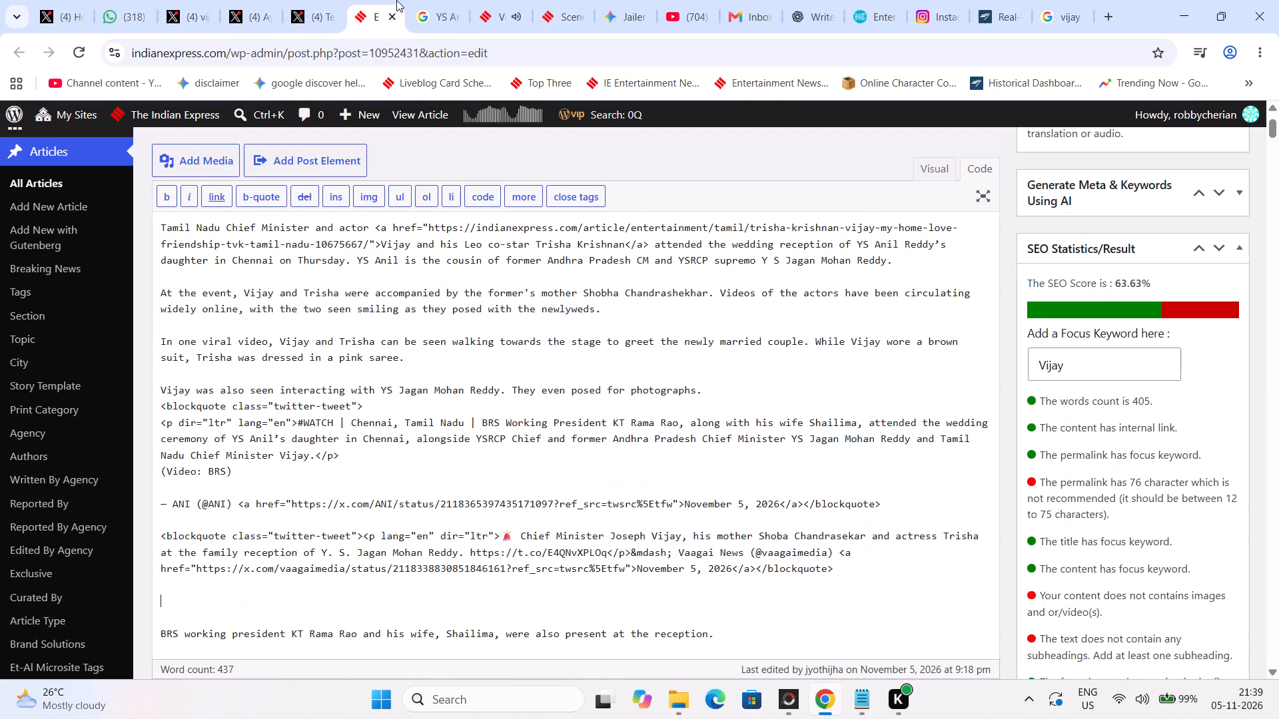
scroll(454, 244, down, 1)
key(ctrl+v)
scroll(459, 246, down, 2)
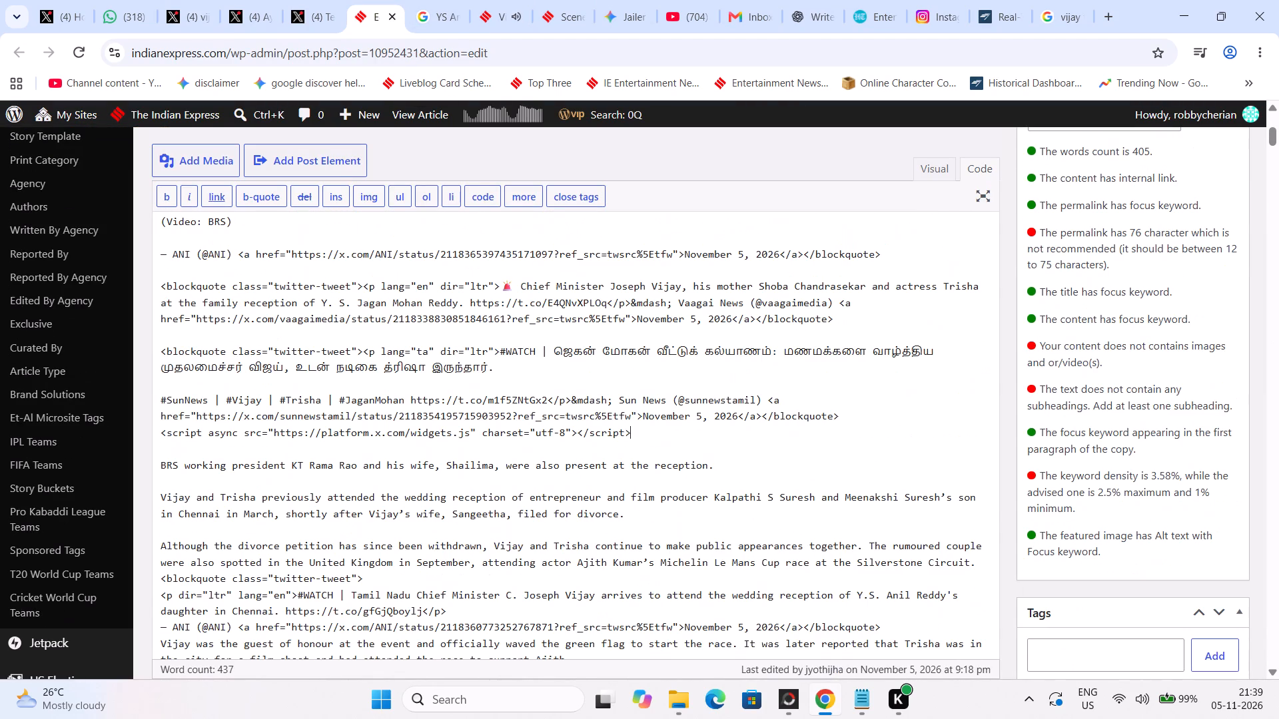
Delete the widgets.js script line from the end of the Sun News embed and show the article in the Visual editor.
drag(851, 435, 865, 409)
key(BackSpace)
click(928, 170)
scroll(630, 351, down, 3)
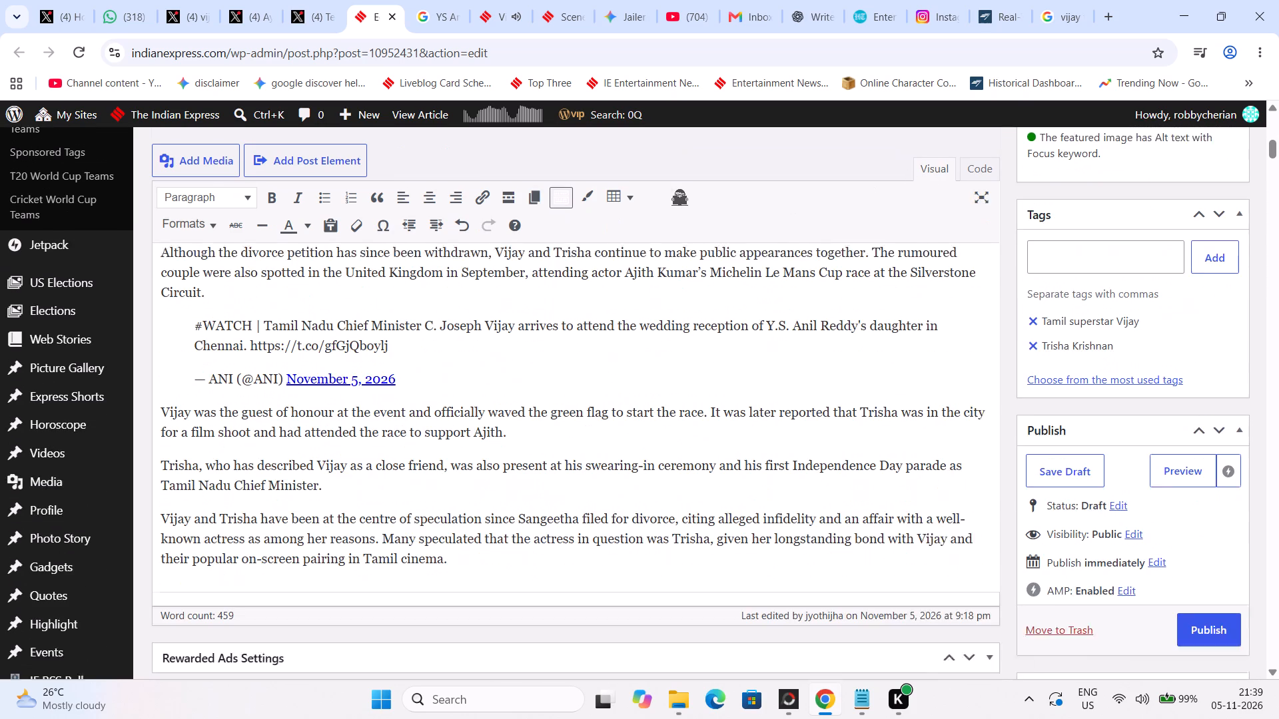
Close the article's preview tab and the Google search tab starting with "YS".
click(334, 0)
click(500, 0)
click(522, 19)
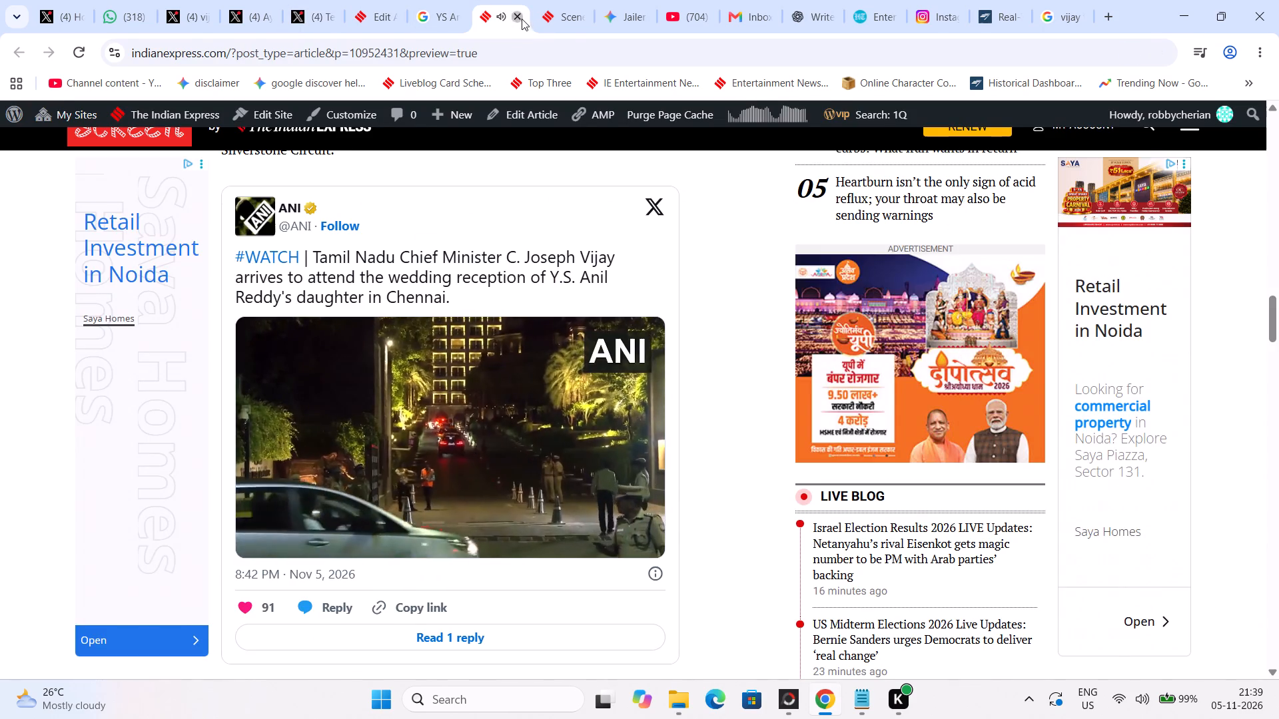
click(467, 0)
click(457, 14)
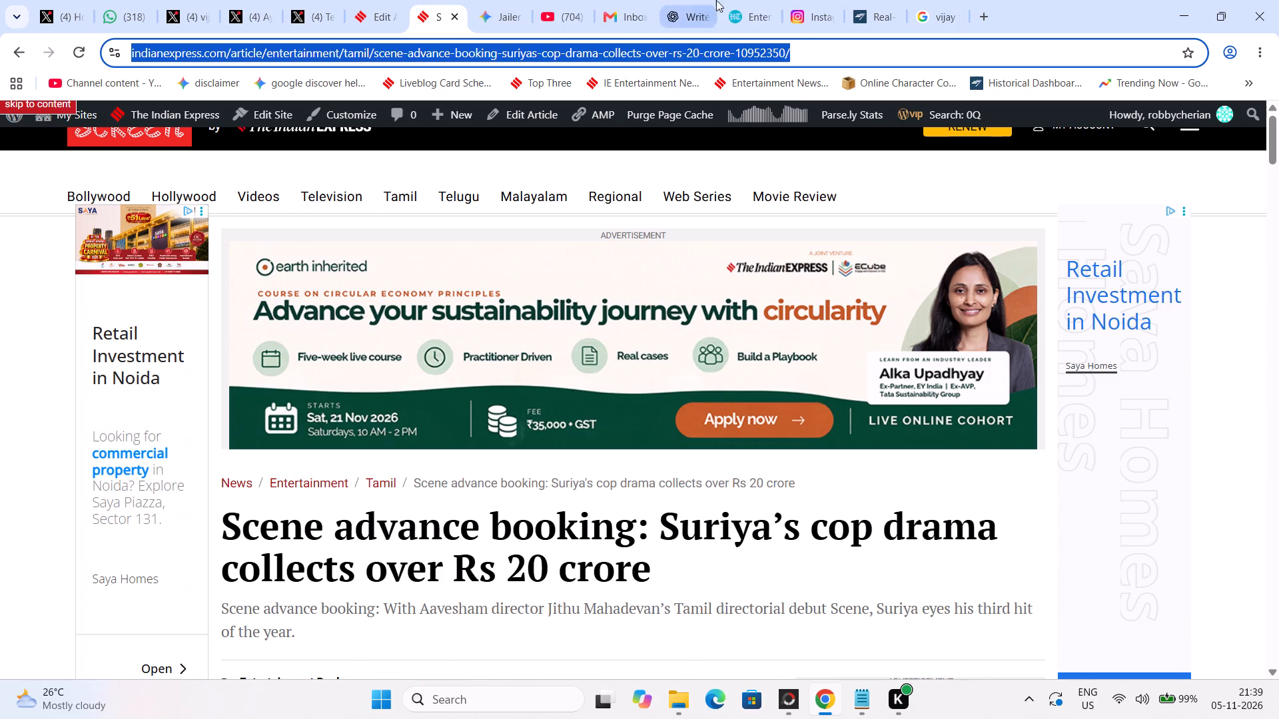
Switch to Chartbeat's real-time entertainment dashboard for indianexpress.com.
click(821, 0)
click(865, 1)
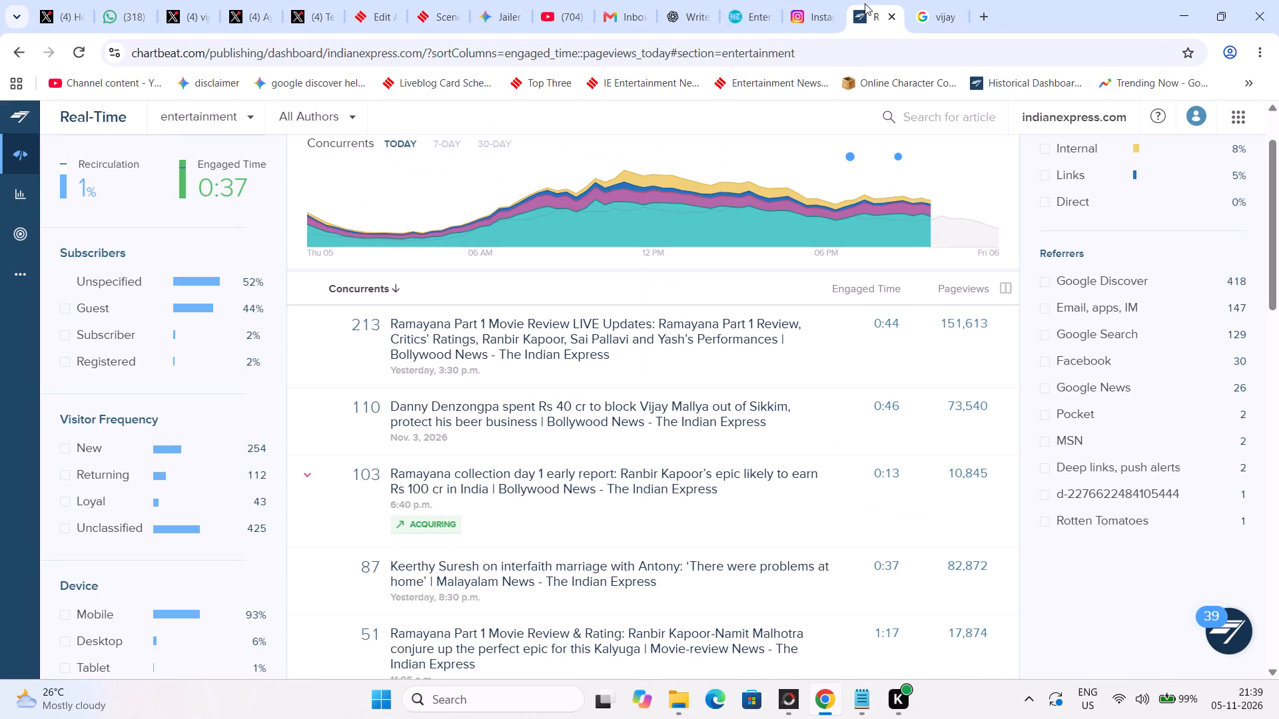
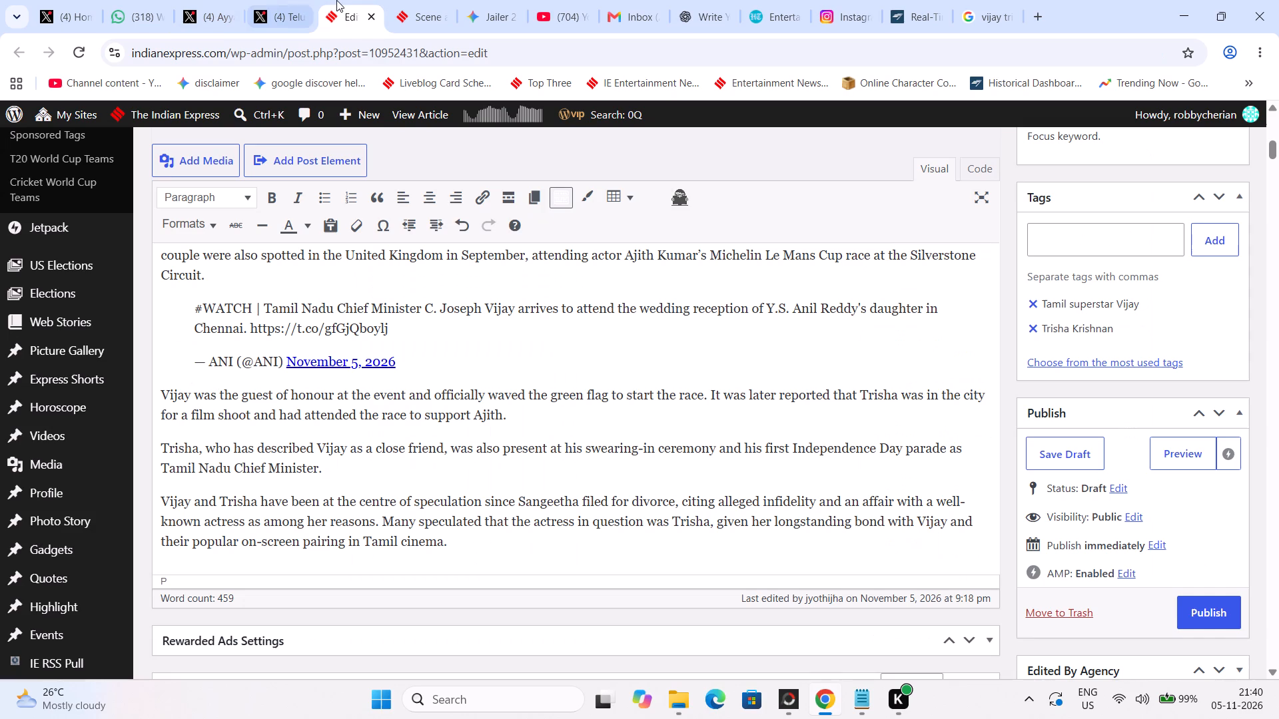
Replace the excerpt with the article's sentence "At the event, Vijay and Trisha were accompanied by the former's mother Shobha Chandrashekhar.".
scroll(489, 336, down, 4)
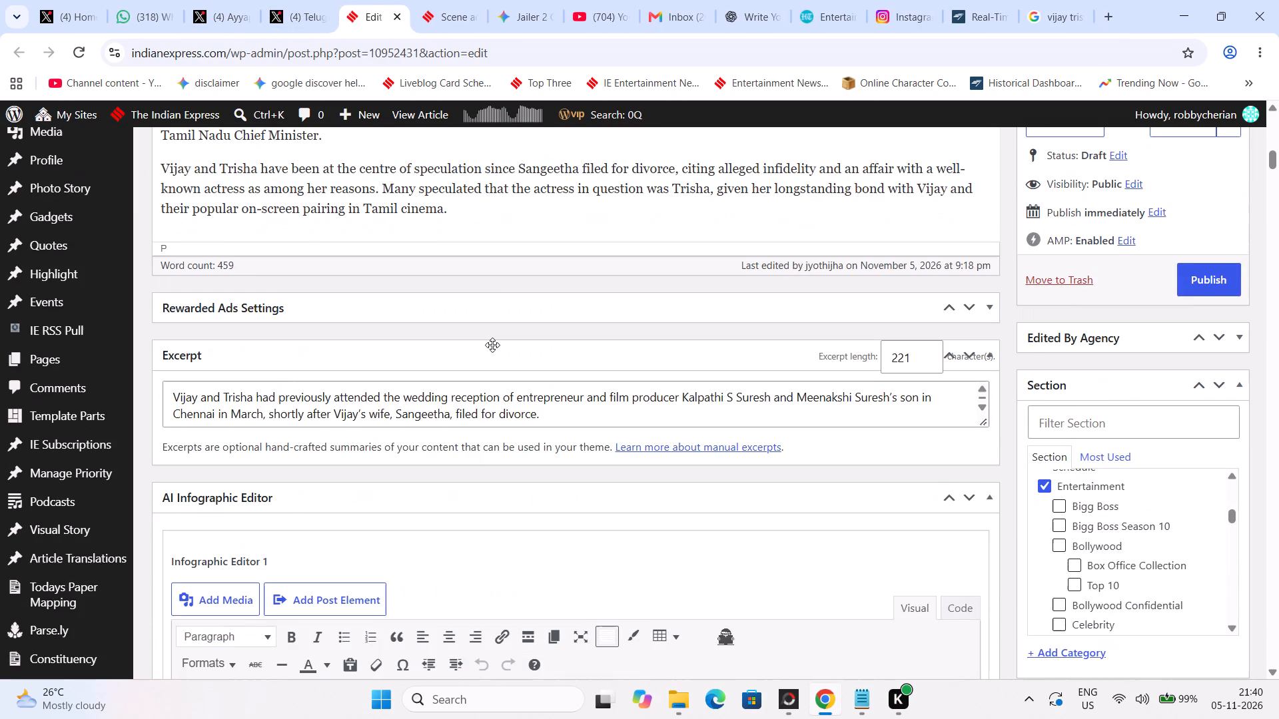
scroll(373, 388, up, 13)
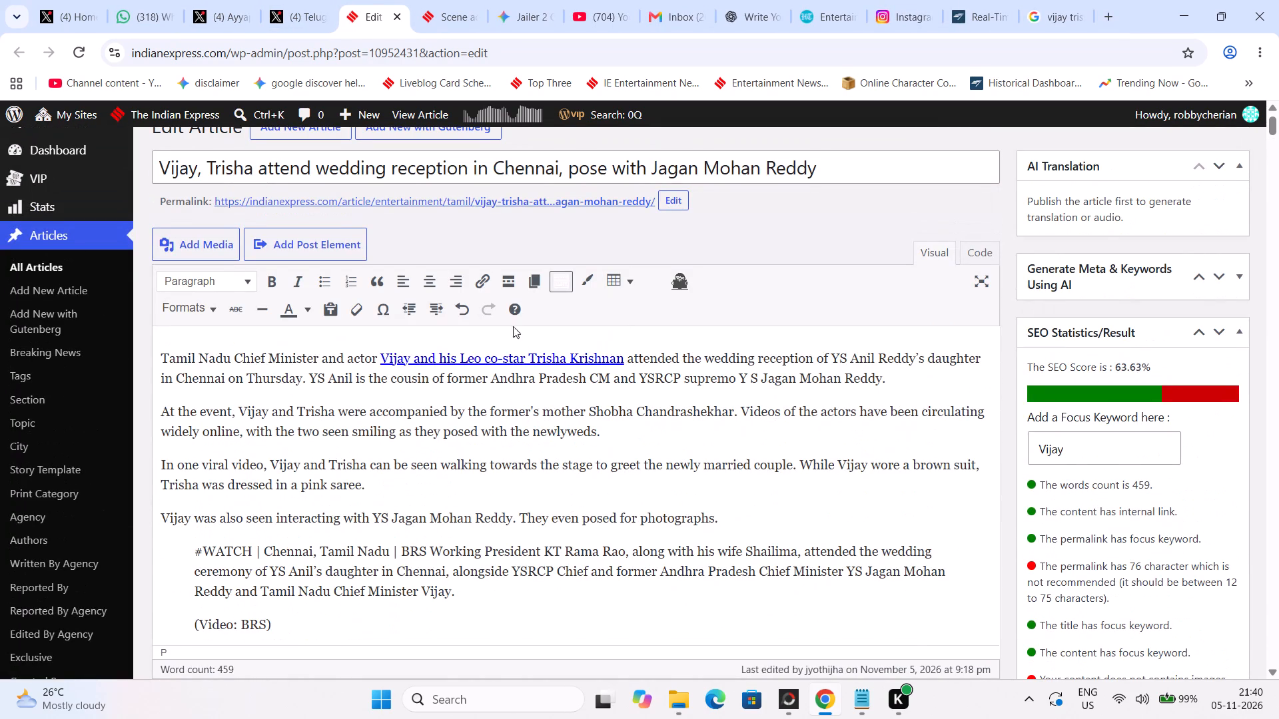
drag(376, 356, 298, 381)
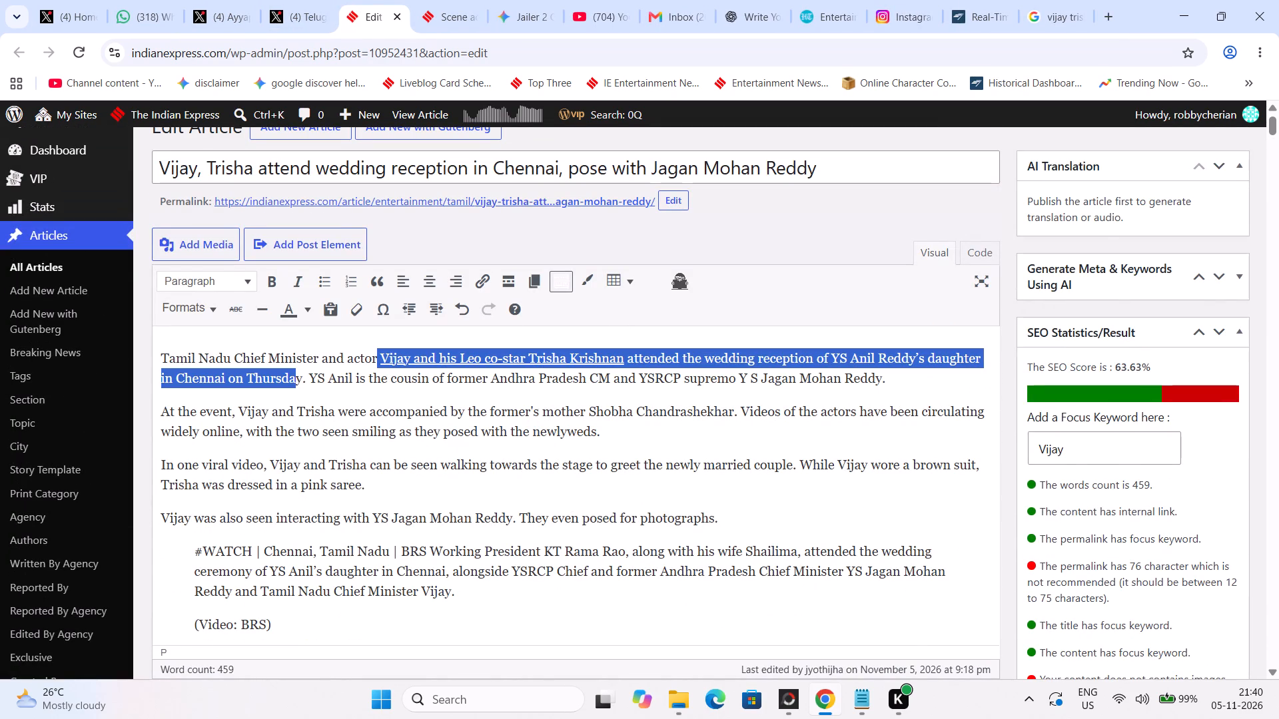
drag(298, 381, 308, 383)
key(ctrl+c)
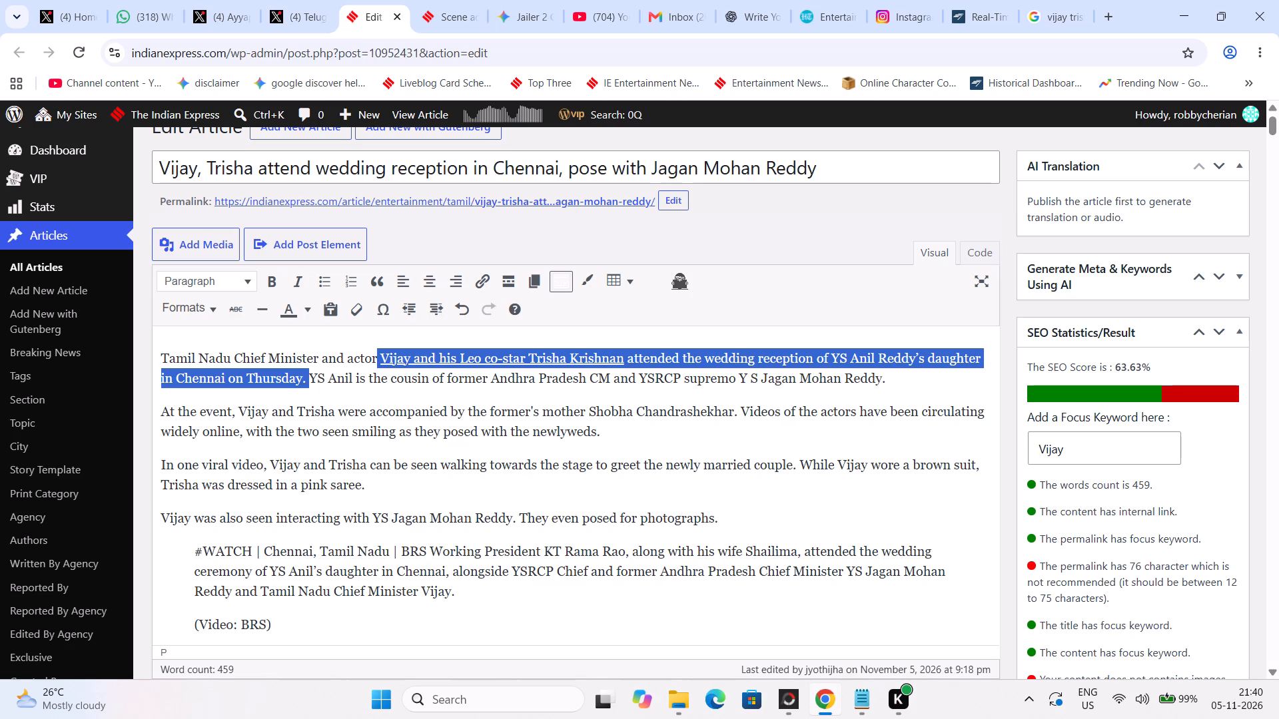
drag(740, 413, 183, 417)
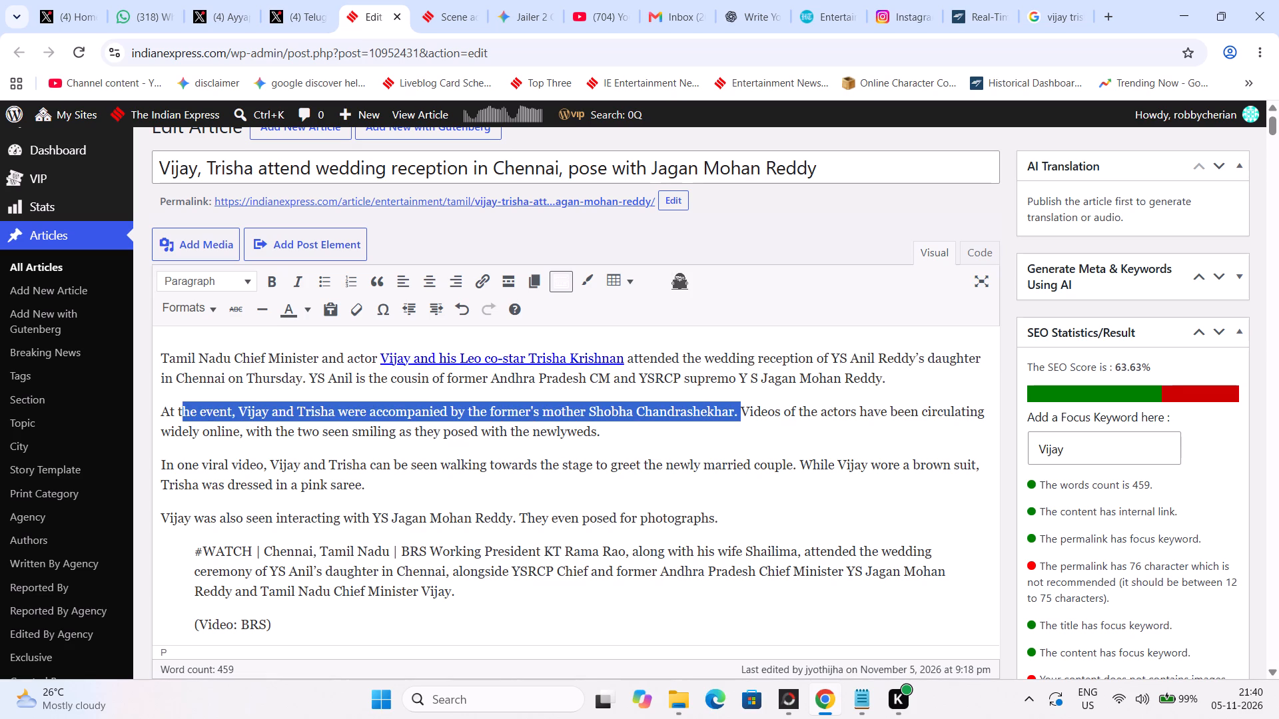
drag(183, 417, 154, 417)
key(ctrl+c)
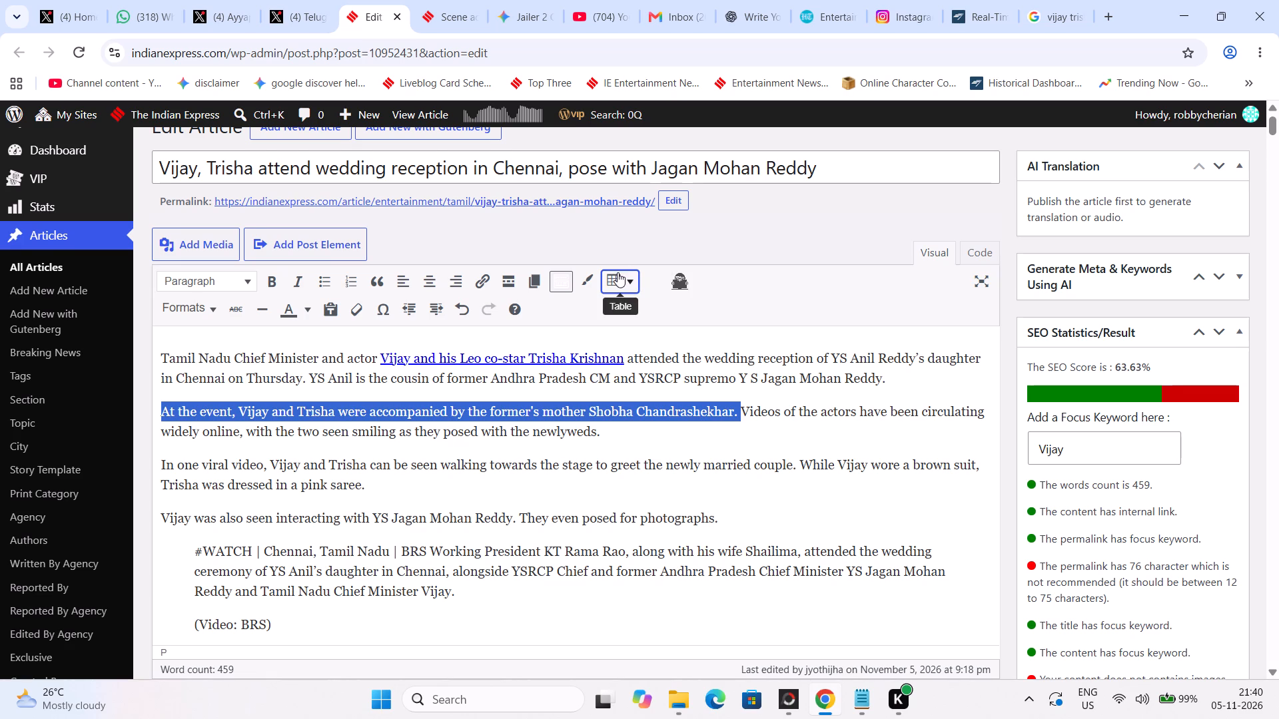
scroll(618, 272, down, 13)
triple_click(424, 412)
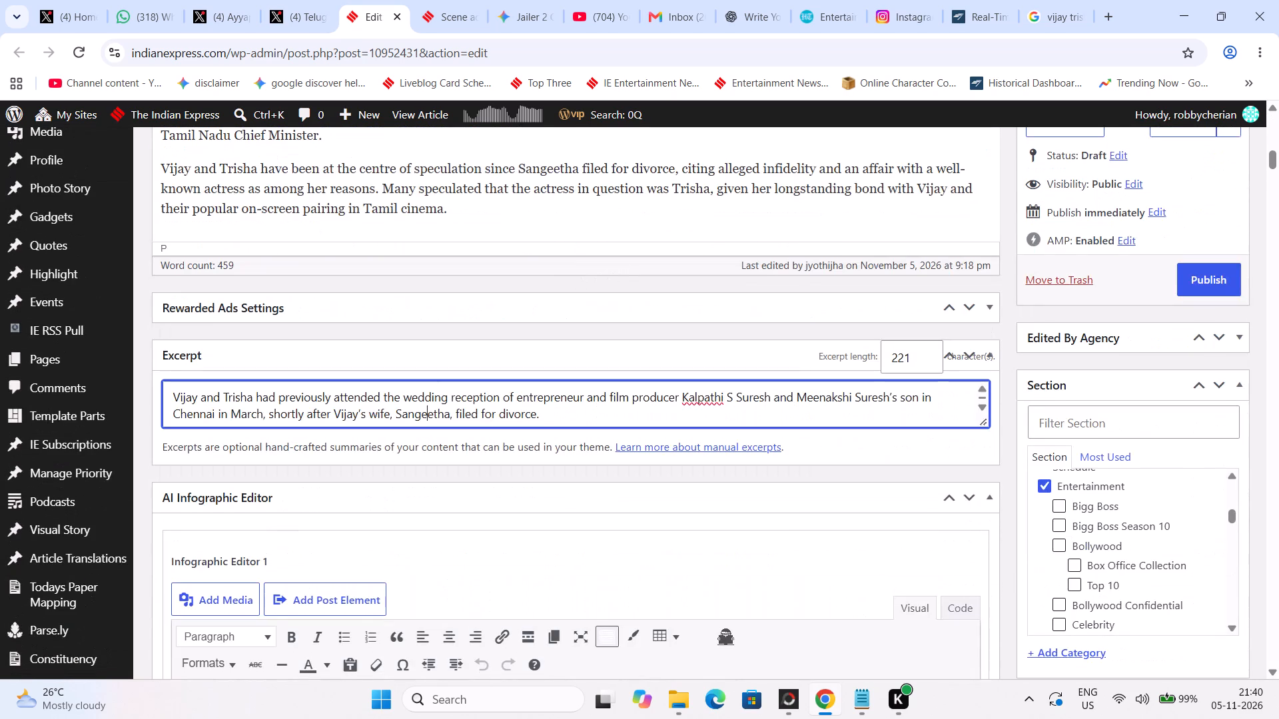
key(ctrl+v)
Append ", watch" to the end of the Vijay and Trisha wedding reception headline.
scroll(726, 328, up, 10)
scroll(758, 251, up, 5)
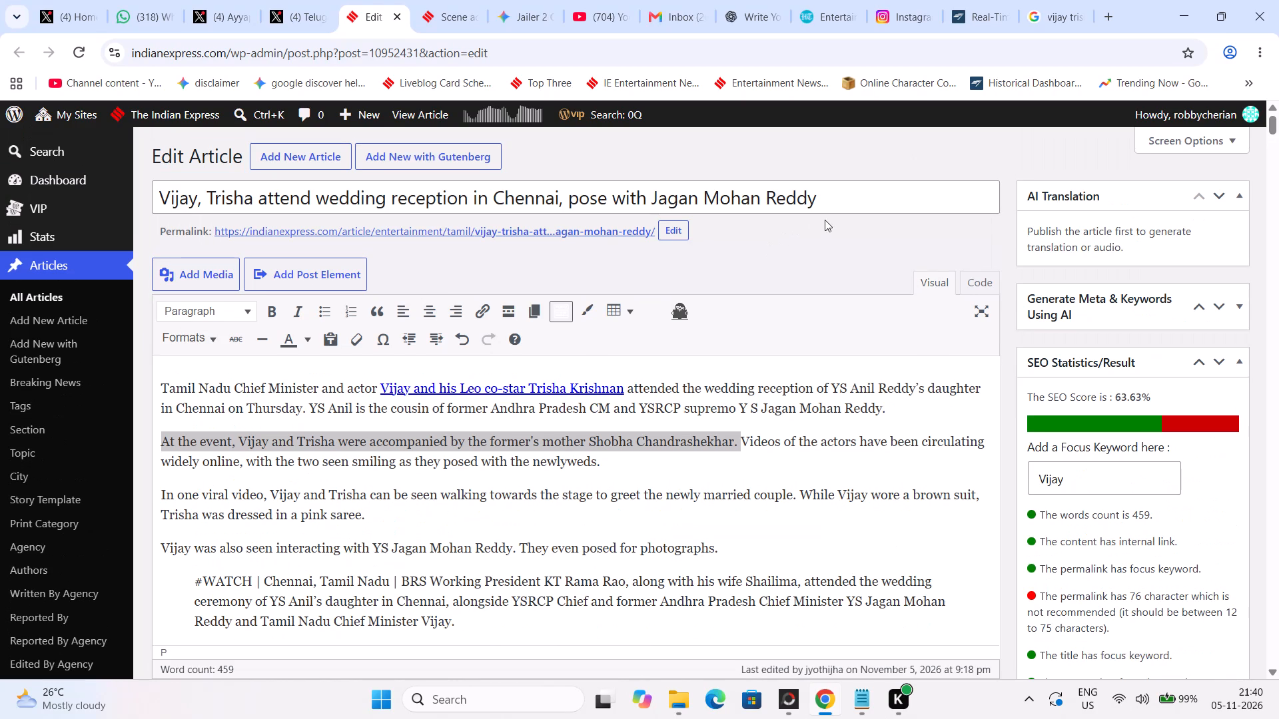
click(832, 200)
text(, watch)
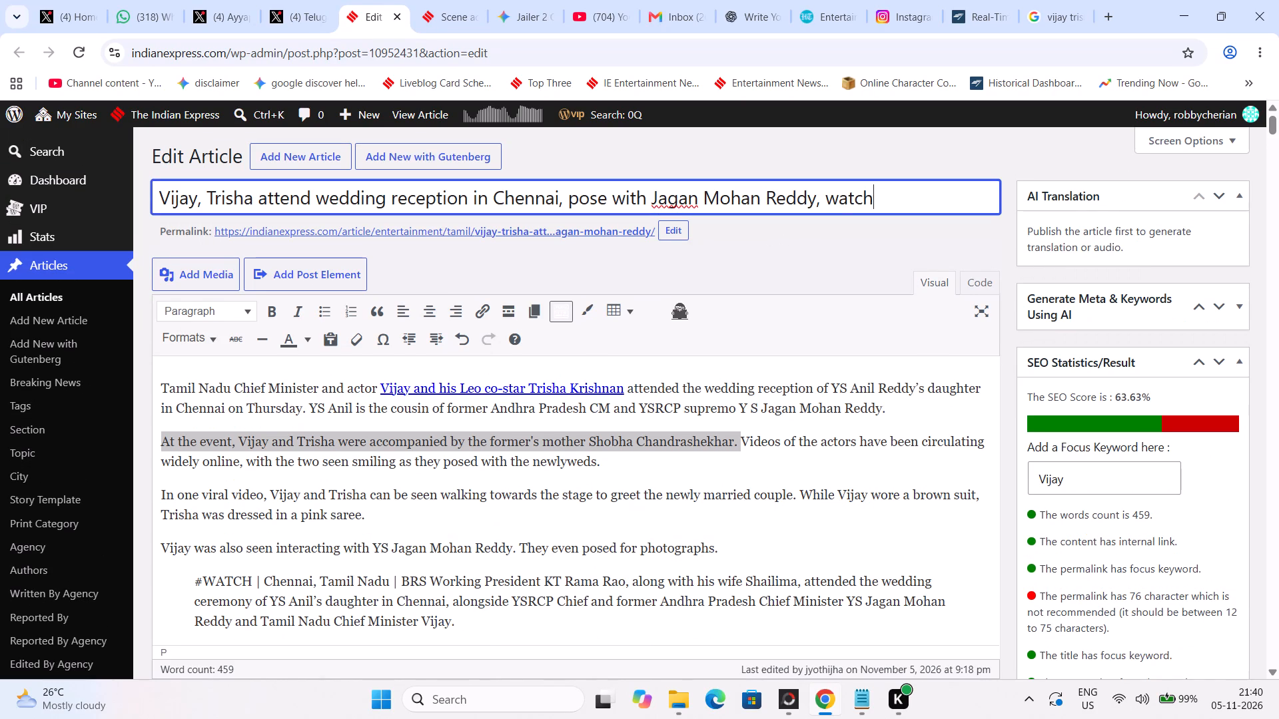
In the excerpt, change the word "event" to "wedding reception in Chennai".
scroll(832, 342, down, 13)
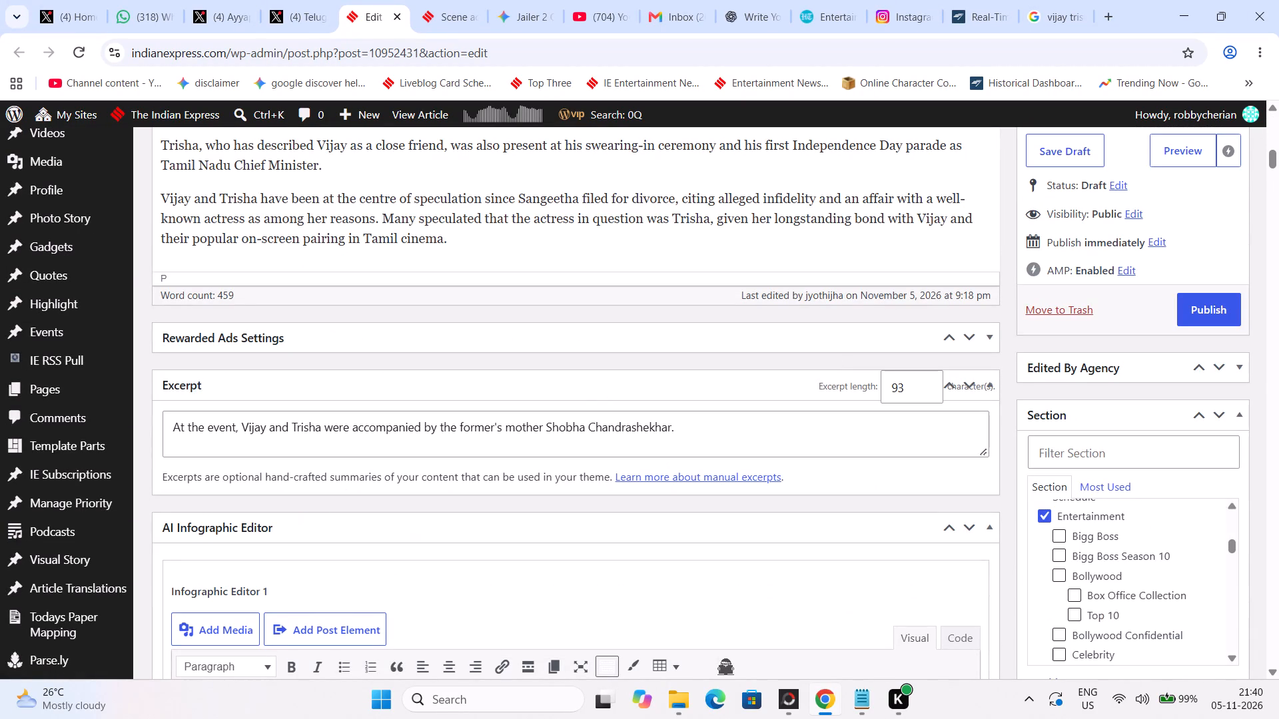
click(671, 432)
click(679, 430)
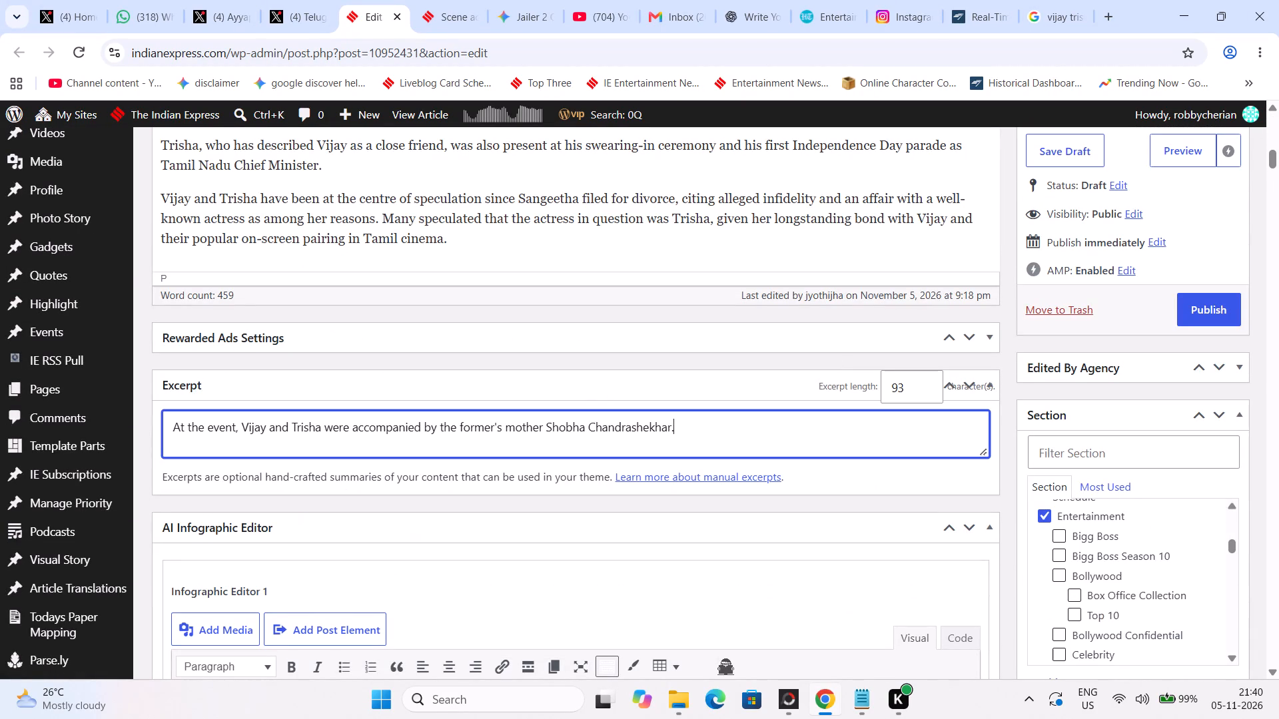
drag(234, 426, 209, 422)
key(w)
key(e)
key(d)
text(ding recepto)
key(BackSpace)
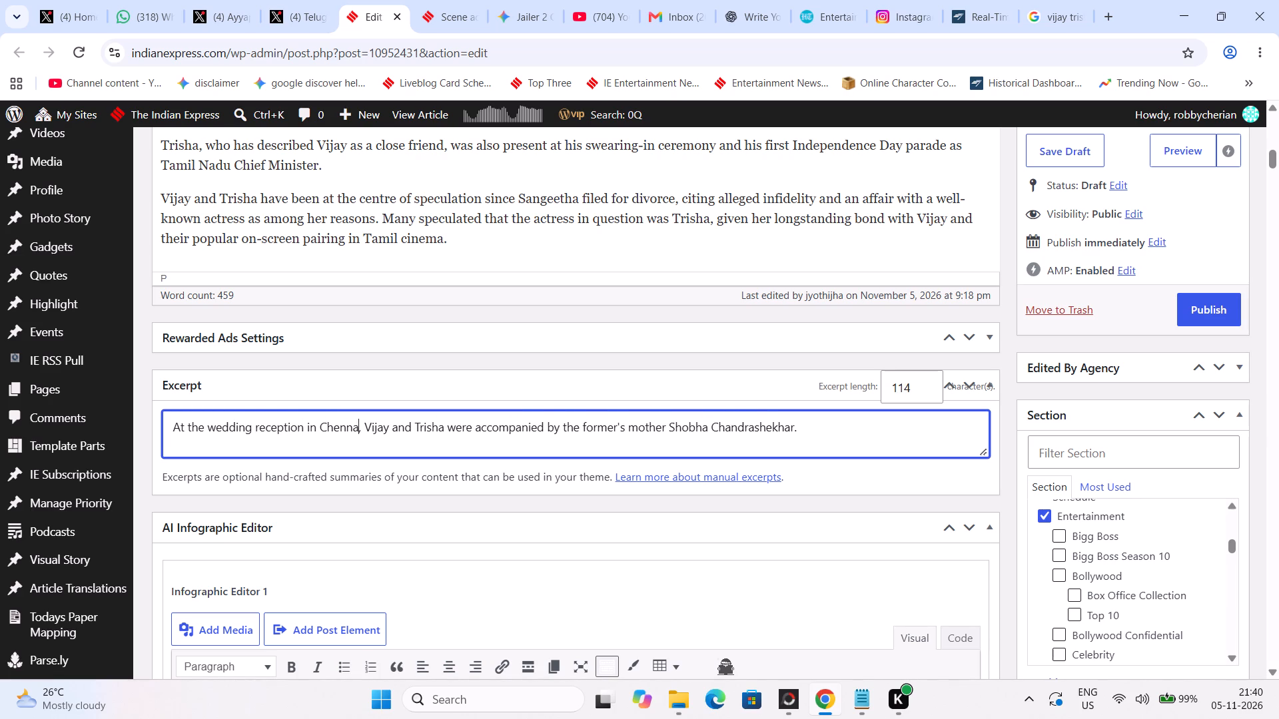
In the SEO keywords, change "trisha vijay public appearance" to "vijay trisha" with a single space between the names.
scroll(305, 434, down, 12)
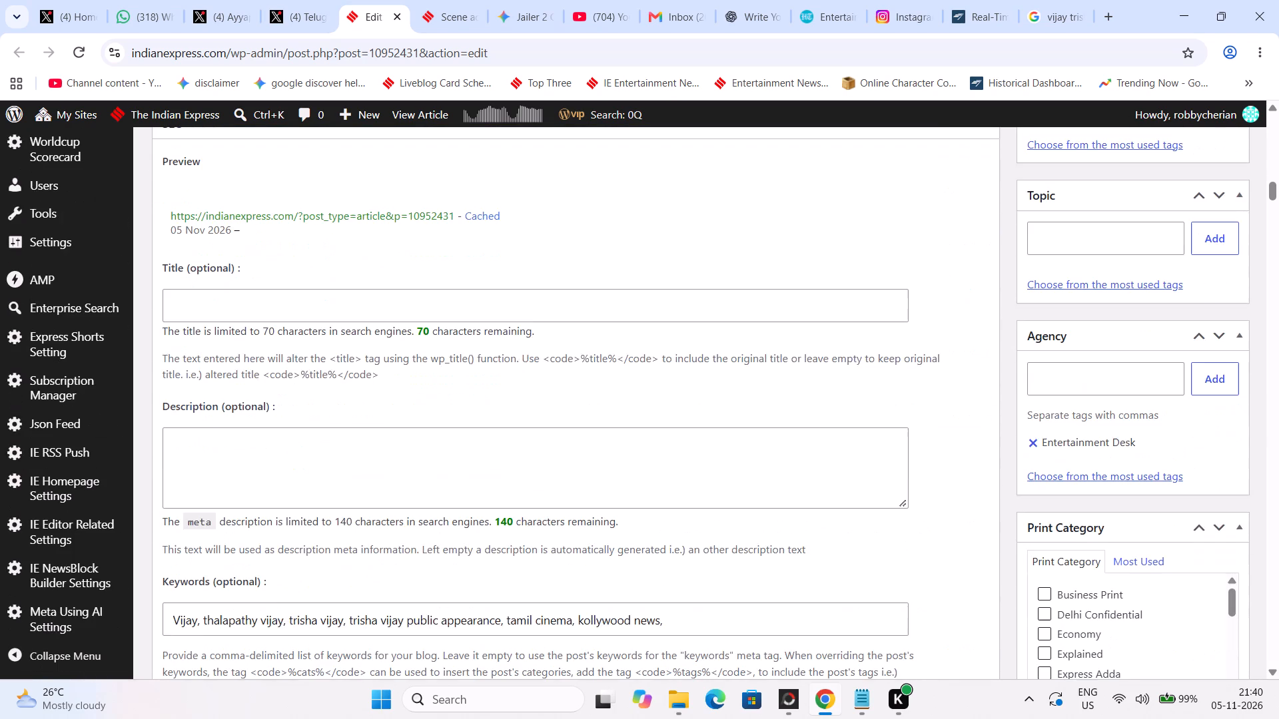
scroll(305, 434, down, 3)
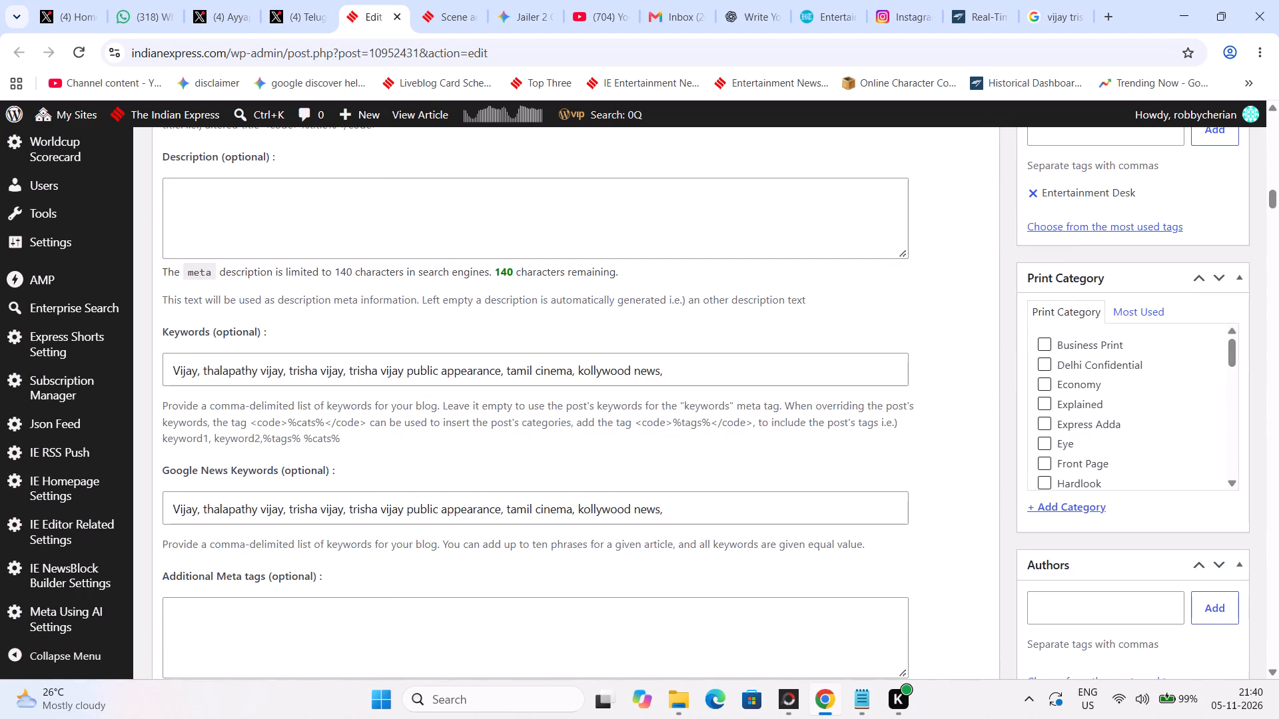
click(346, 372)
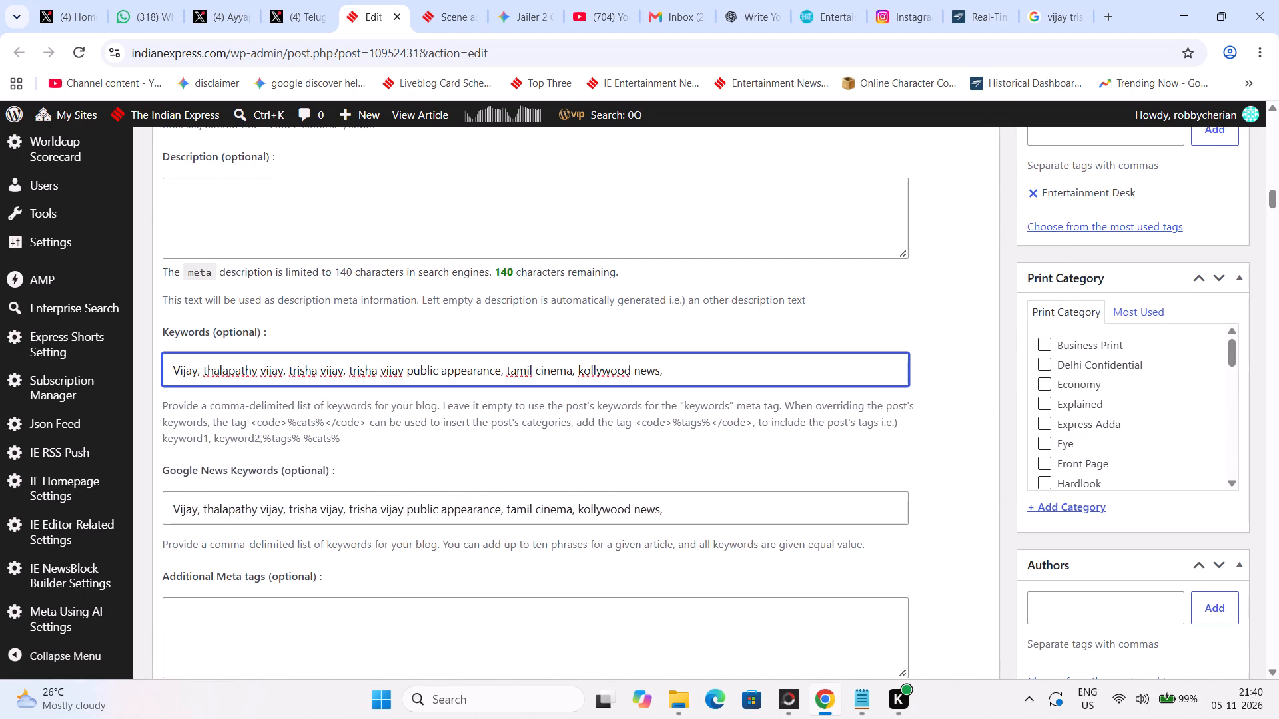
drag(347, 377, 376, 372)
key(ctrl+x)
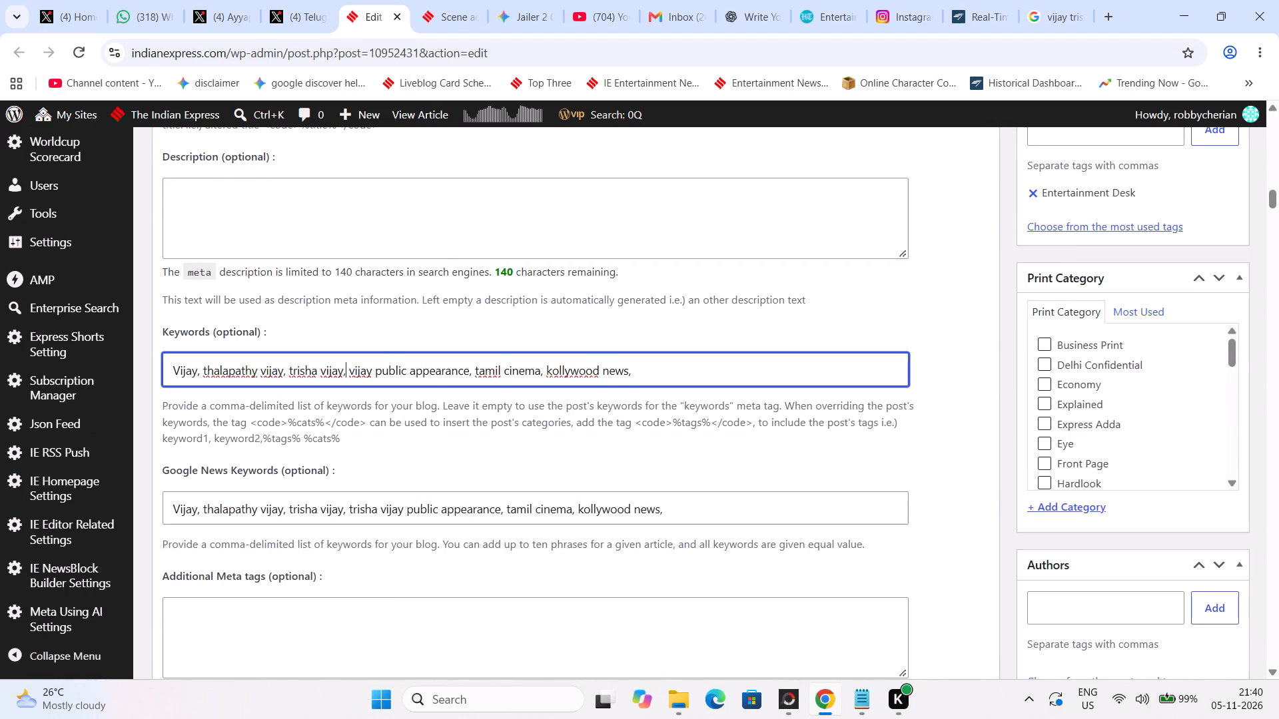
drag(375, 371, 469, 369)
key(ctrl+v)
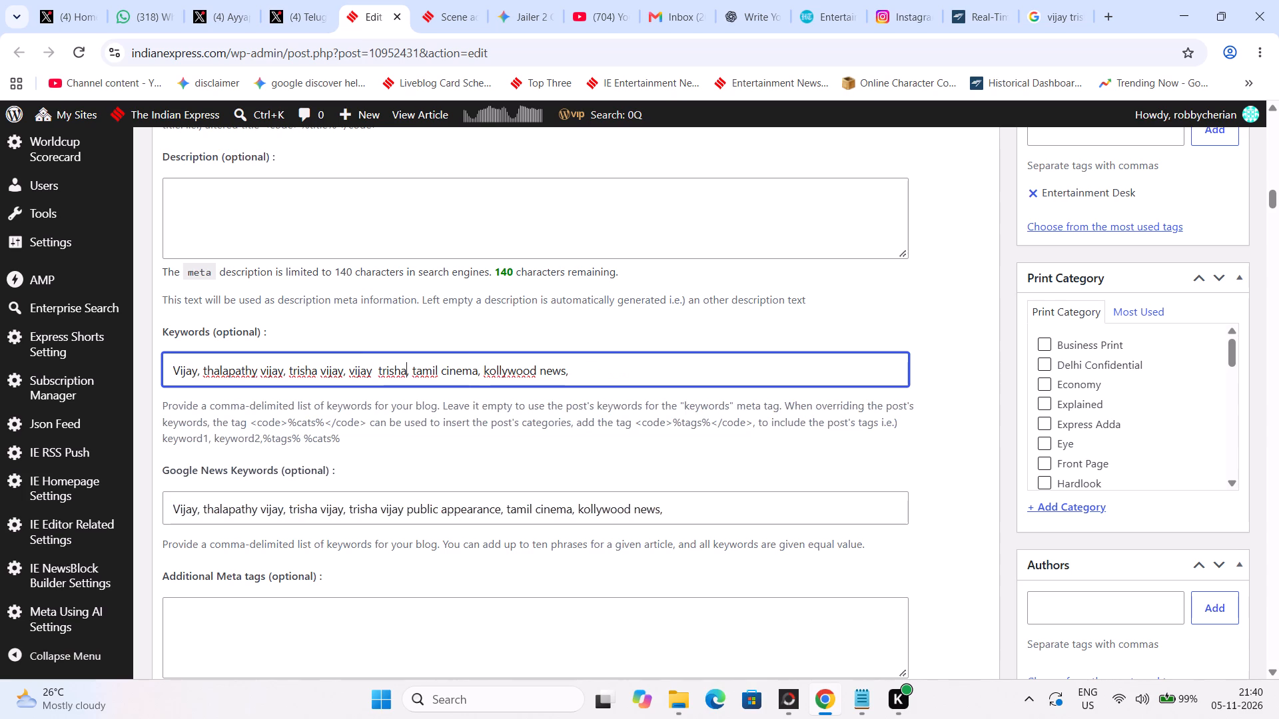
key(Left)
key(Left)
key(Left)
key(Left)
key(Left)
key(Left)
key(BackSpace)
key(Down)
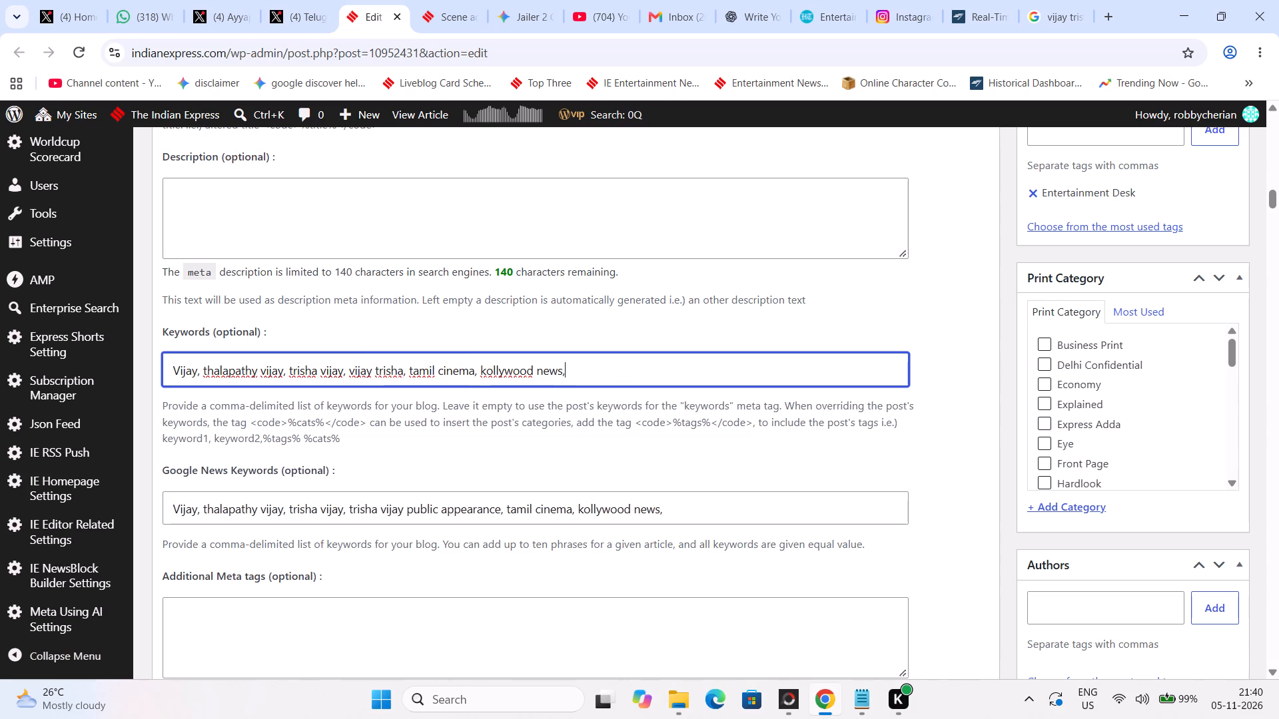
Replace "tamil cinema, kollywood news," at the end of the SEO keywords with "vijay trisha video, trisha vijay video".
key(BackSpace)
key(BackSpace)
key(BackSpace)
key(BackSpace)
key(BackSpace)
key(BackSpace)
key(BackSpace)
key(BackSpace)
key(BackSpace)
key(BackSpace)
key(BackSpace)
key(BackSpace)
key(BackSpace)
key(BackSpace)
key(BackSpace)
key(BackSpace)
key(BackSpace)
key(BackSpace)
key(BackSpace)
key(BackSpace)
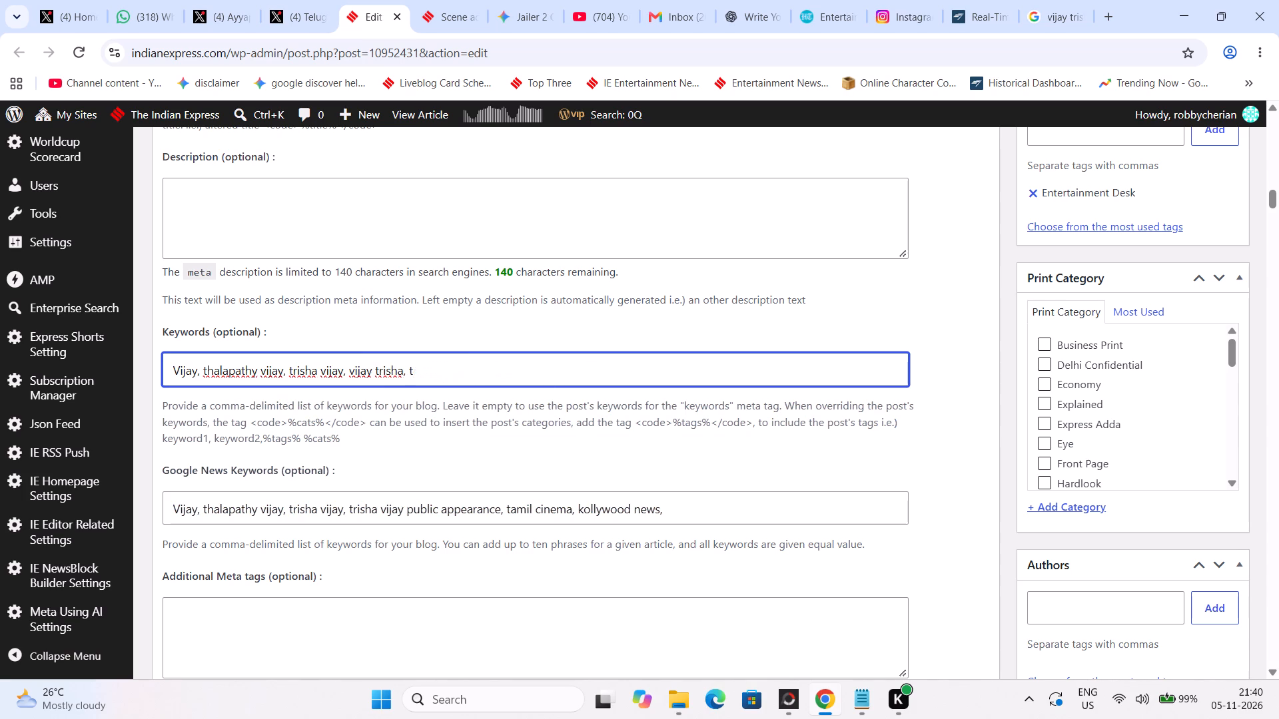
key(BackSpace)
text(vijay trisha video, trais)
key(BackSpace)
key(BackSpace)
key(BackSpace)
text(isha vijay video)
Copy the full SEO keyword list and use it to replace the Google News keywords.
key(ctrl+a)
key(ctrl+c)
key(Tab)
key(ctrl+v)
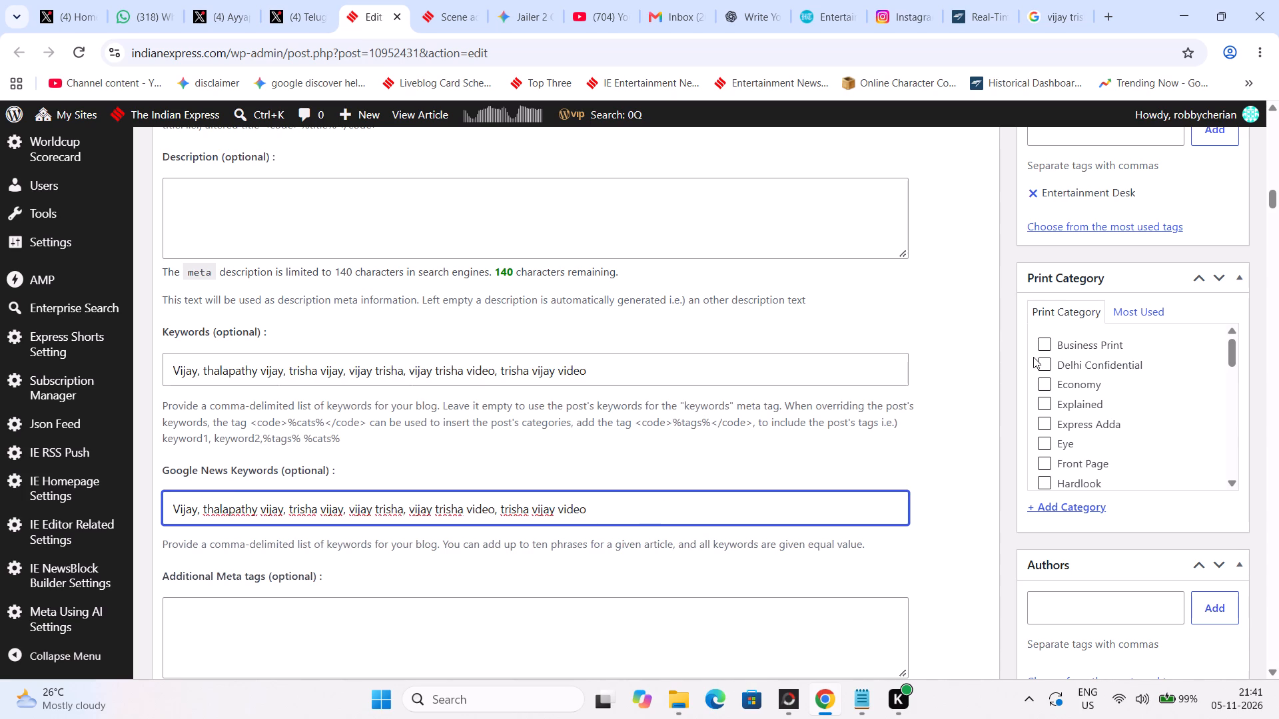
In the headline, replace the comma after "Chennai" with a semicolon.
click(1275, 585)
click(1275, 585)
double_click(1275, 585)
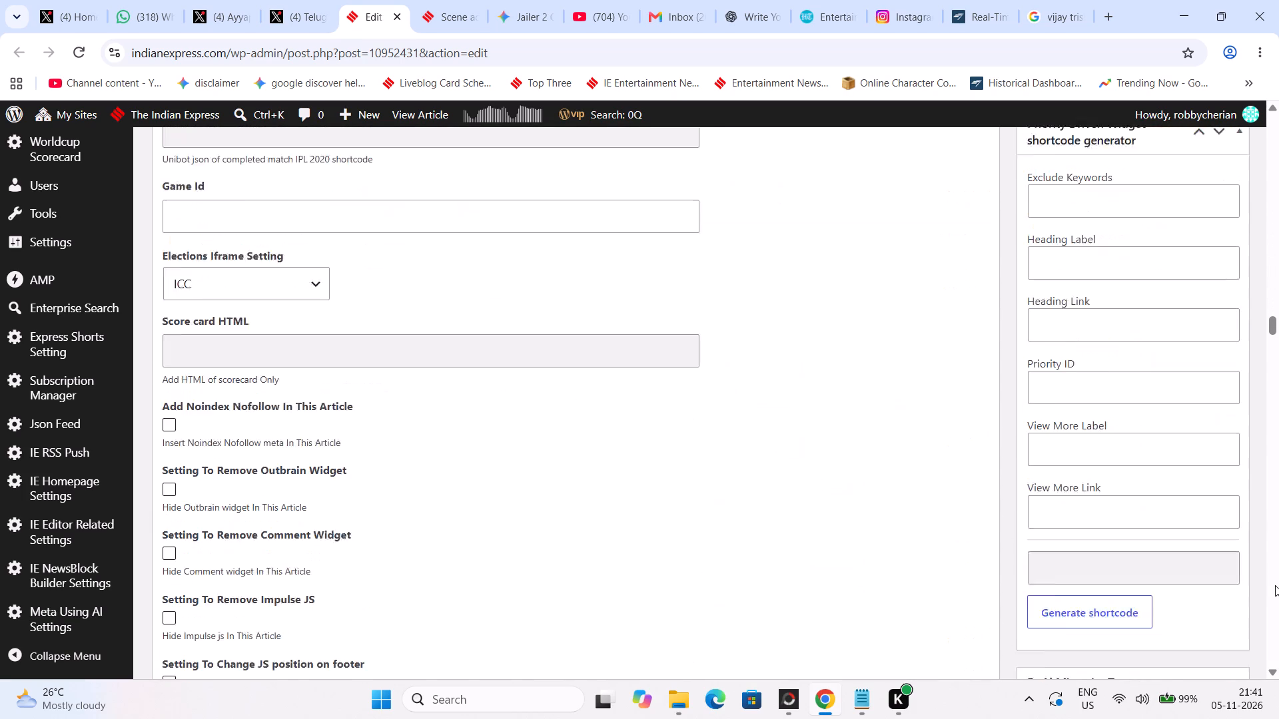
click(1278, 350)
drag(1278, 346, 1278, 140)
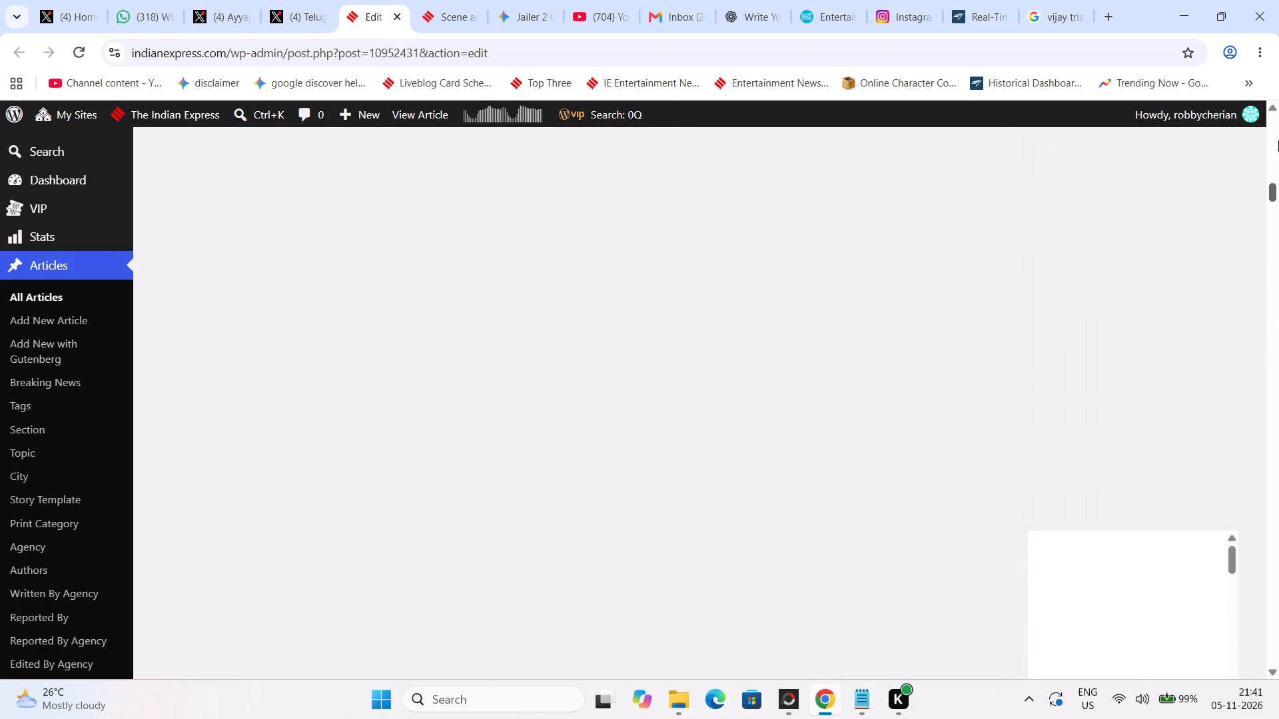
drag(1278, 140, 1278, 103)
double_click(1278, 304)
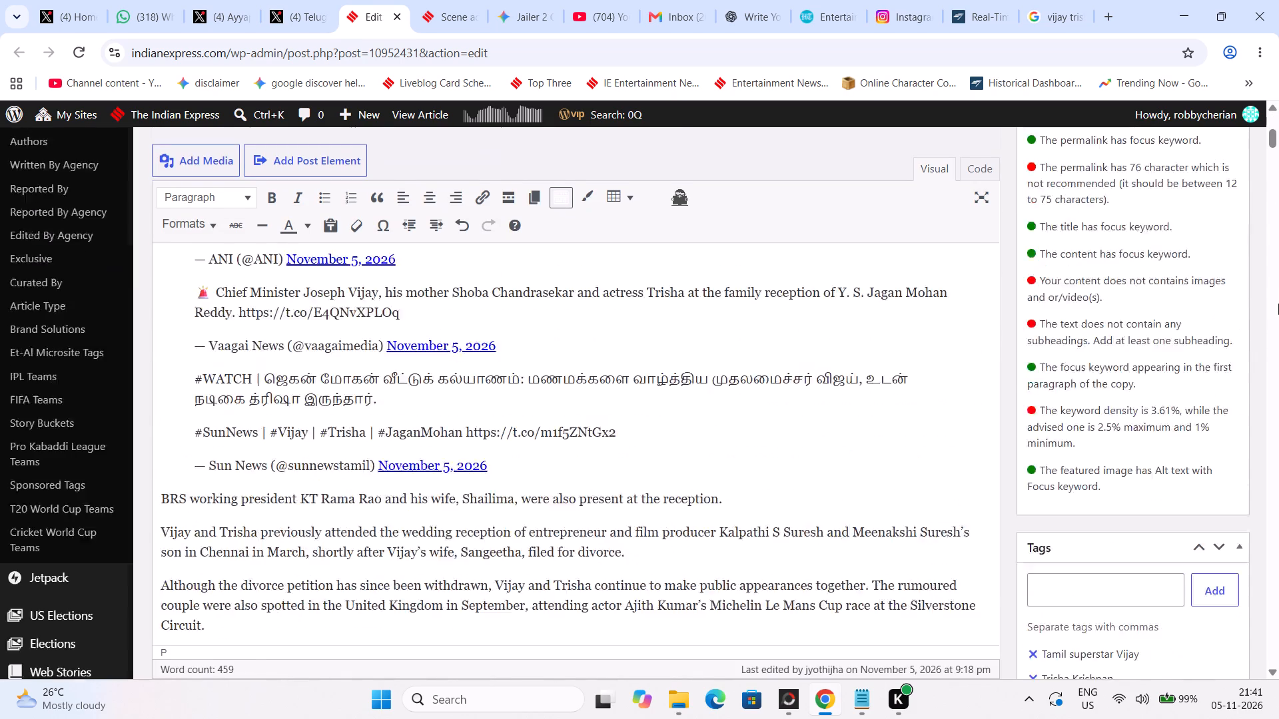
scroll(718, 256, up, 12)
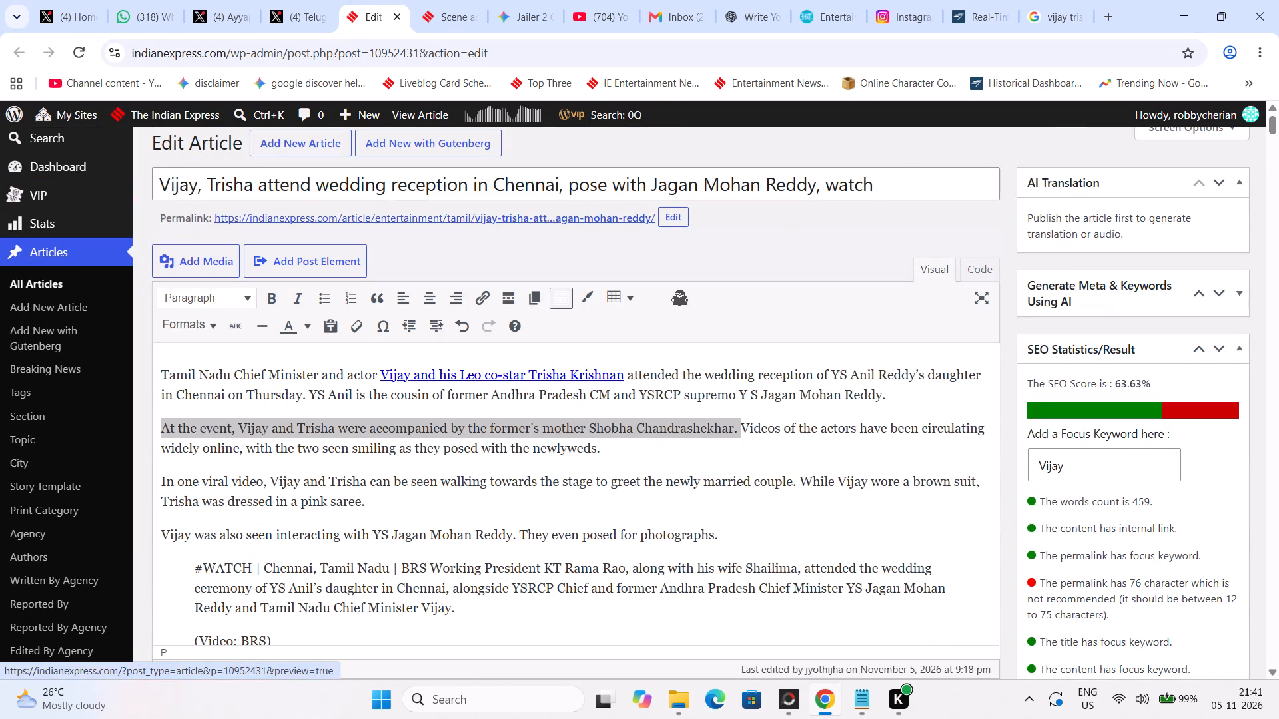
drag(566, 181, 557, 178)
key(semicolon)
key(space)
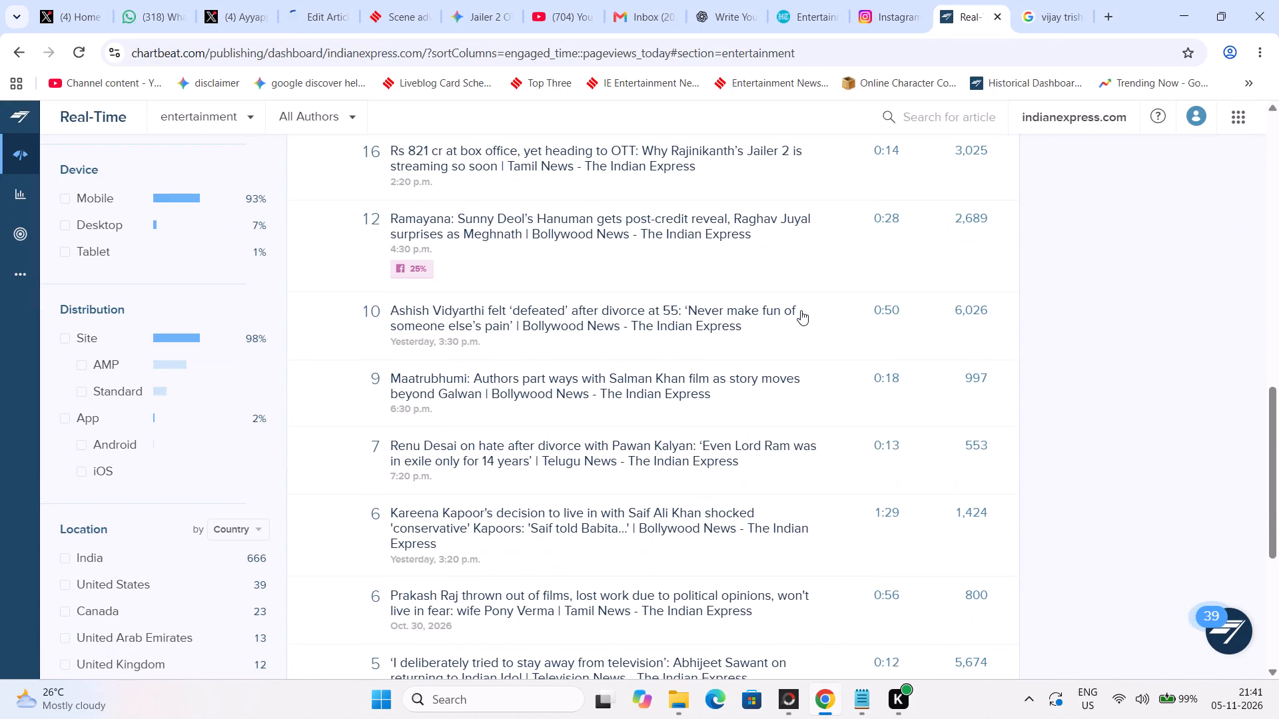
click(554, 0)
click(389, 0)
click(321, 0)
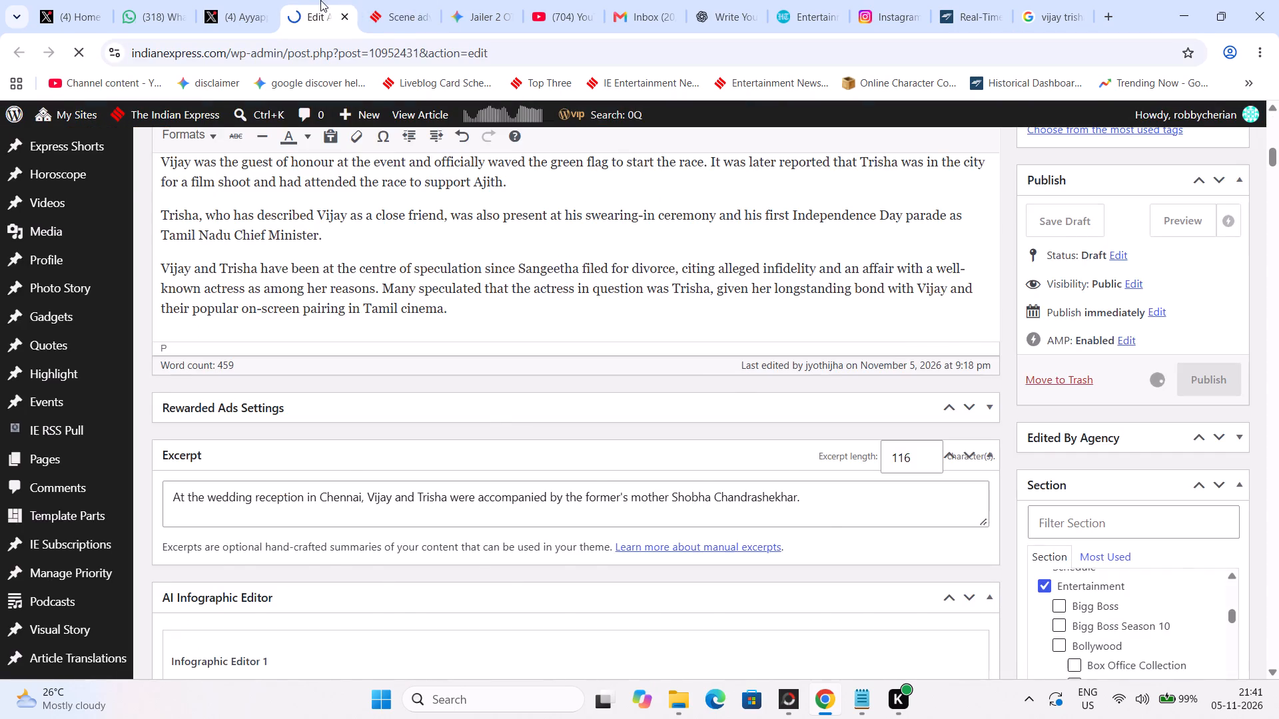
From the Scene advance booking article, open the Entertainment section page.
click(393, 0)
click(341, 485)
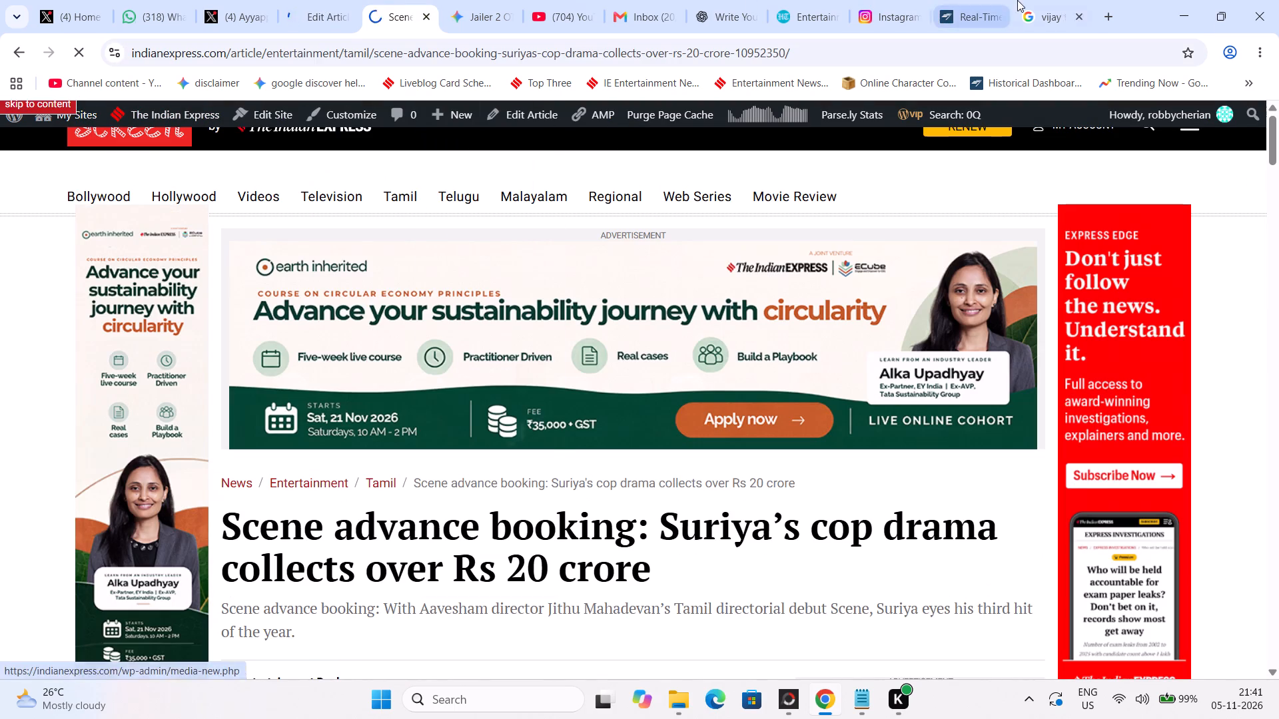
Open the bookmarked IE Entertainment News template editor in place of the "vijay trisha" Google results.
click(1027, 0)
click(657, 87)
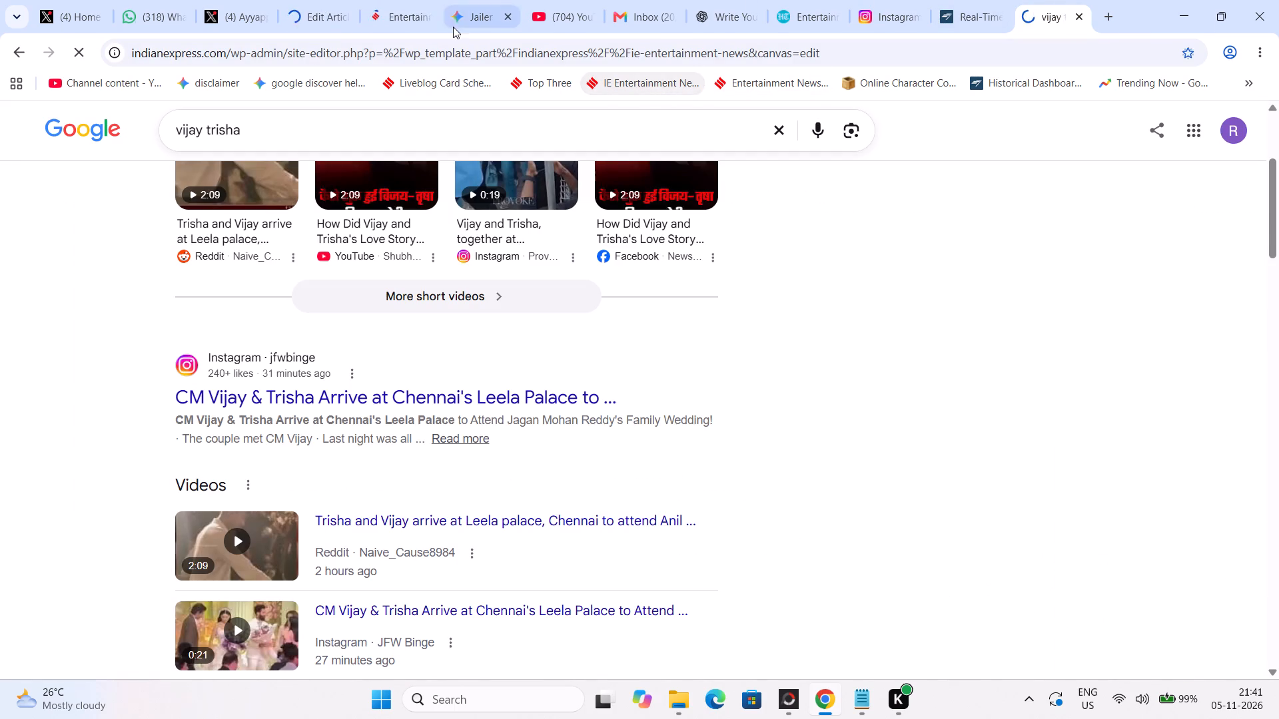
Open the Ramayana Part 1 movie review from the Entertainment section page and copy its article ID, 10951499, from the address.
click(418, 1)
click(524, 616)
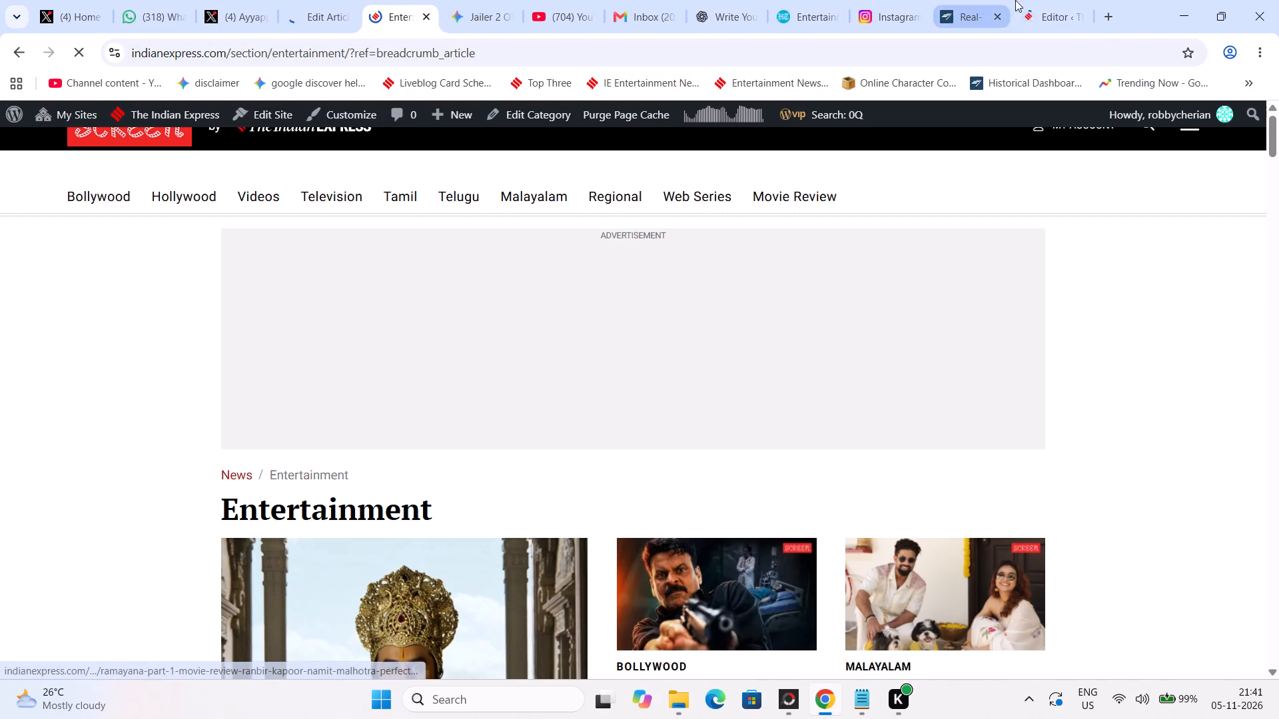
click(1040, 0)
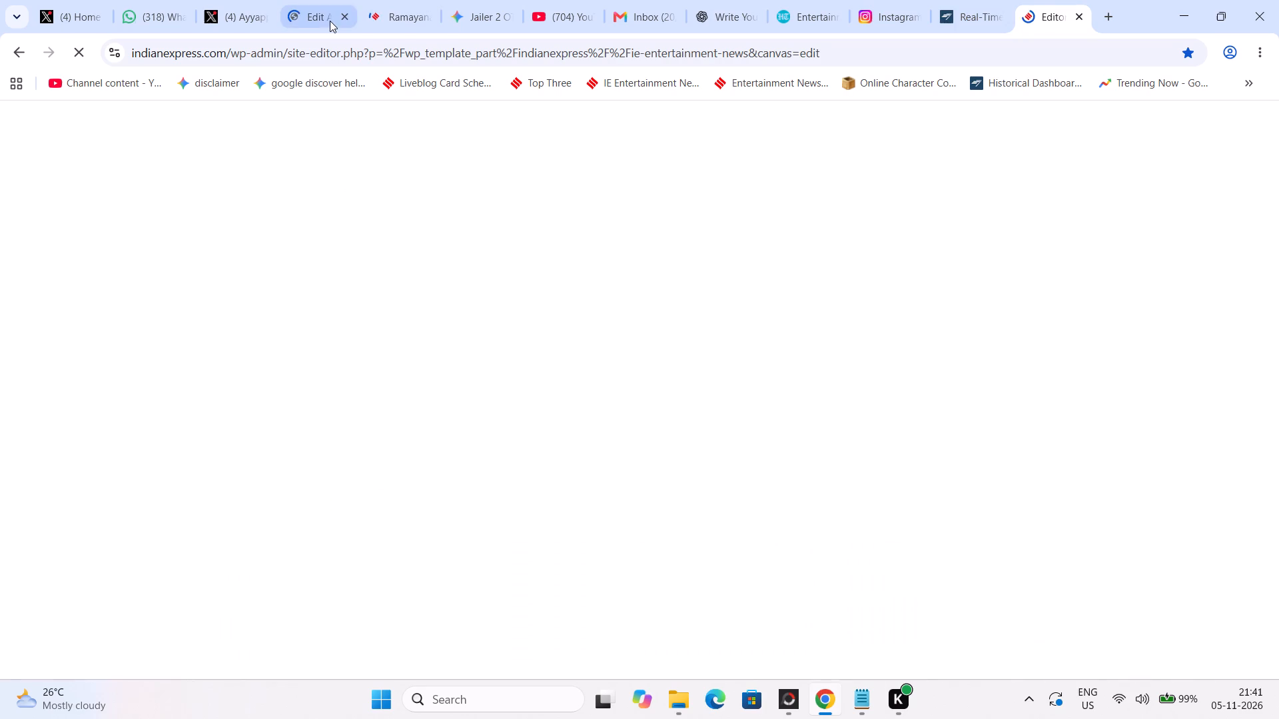
click(427, 0)
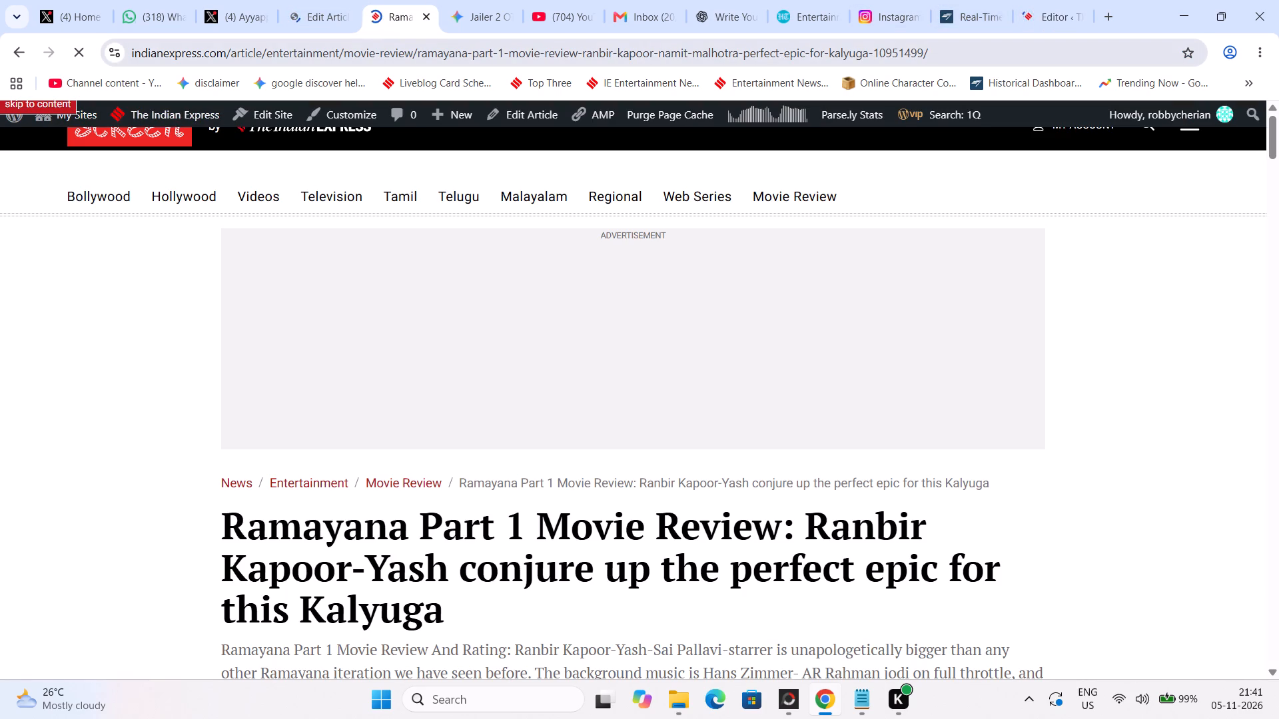
drag(923, 53, 876, 52)
key(ctrl+c)
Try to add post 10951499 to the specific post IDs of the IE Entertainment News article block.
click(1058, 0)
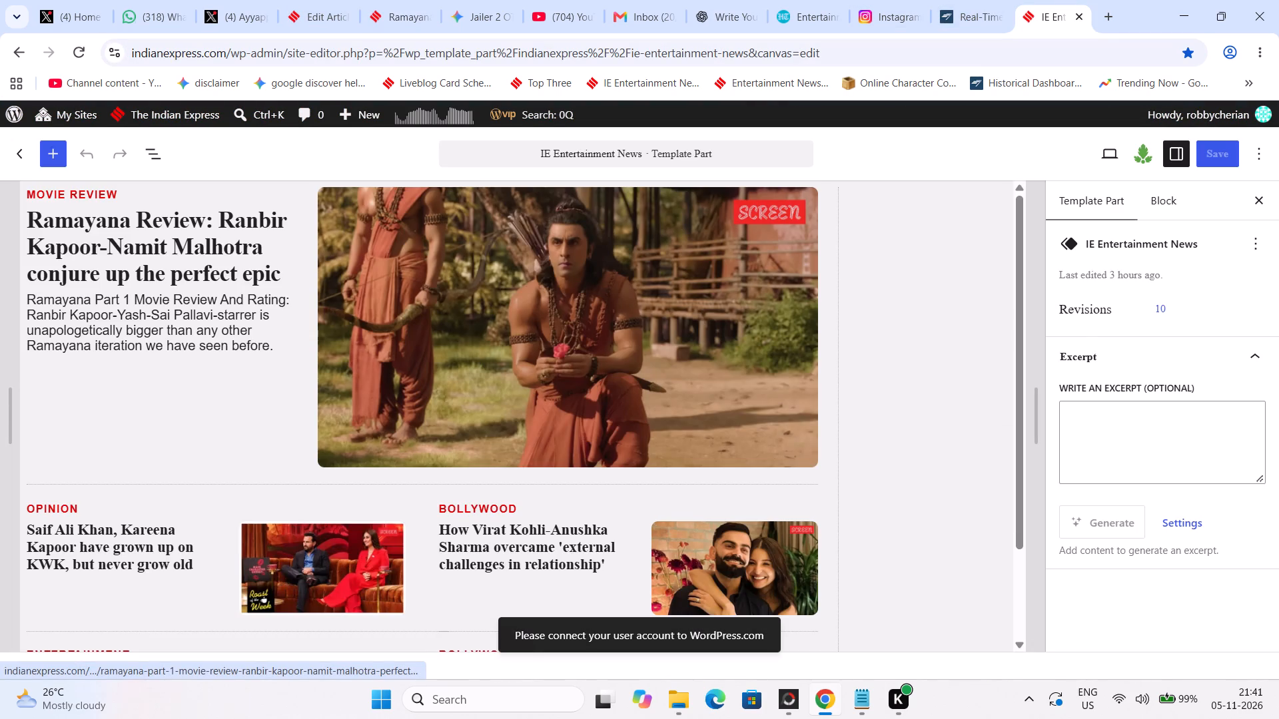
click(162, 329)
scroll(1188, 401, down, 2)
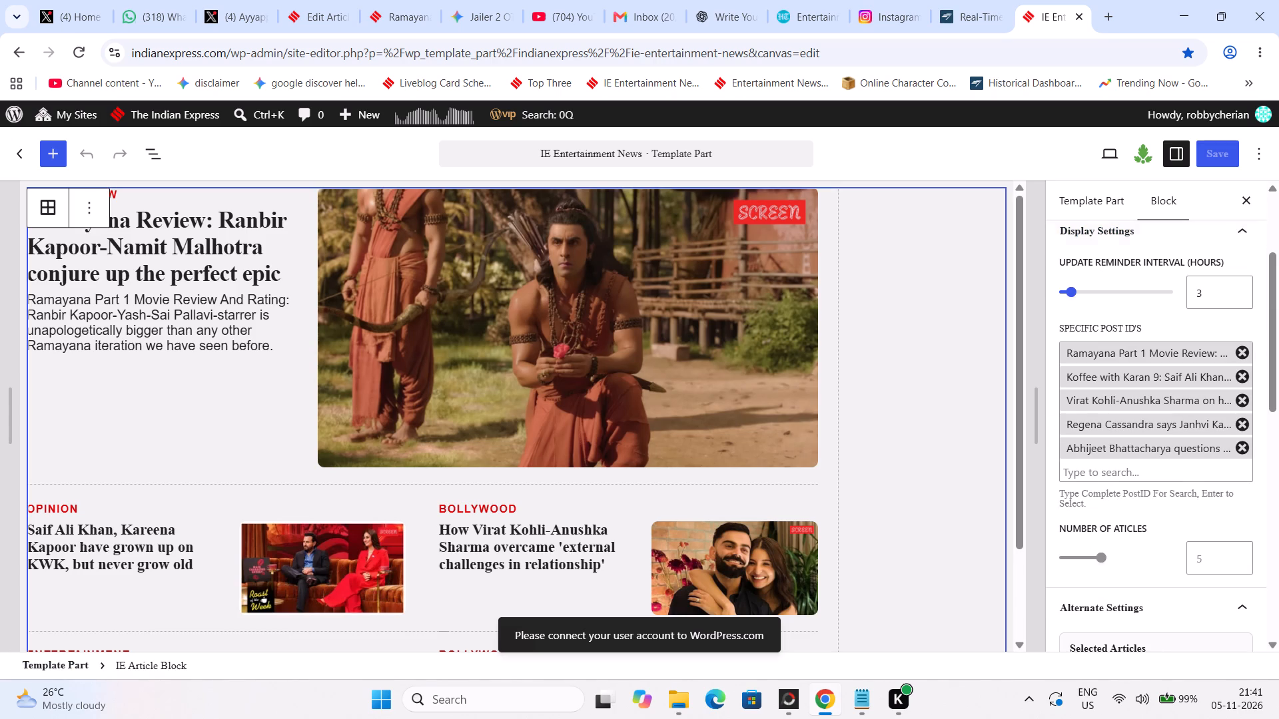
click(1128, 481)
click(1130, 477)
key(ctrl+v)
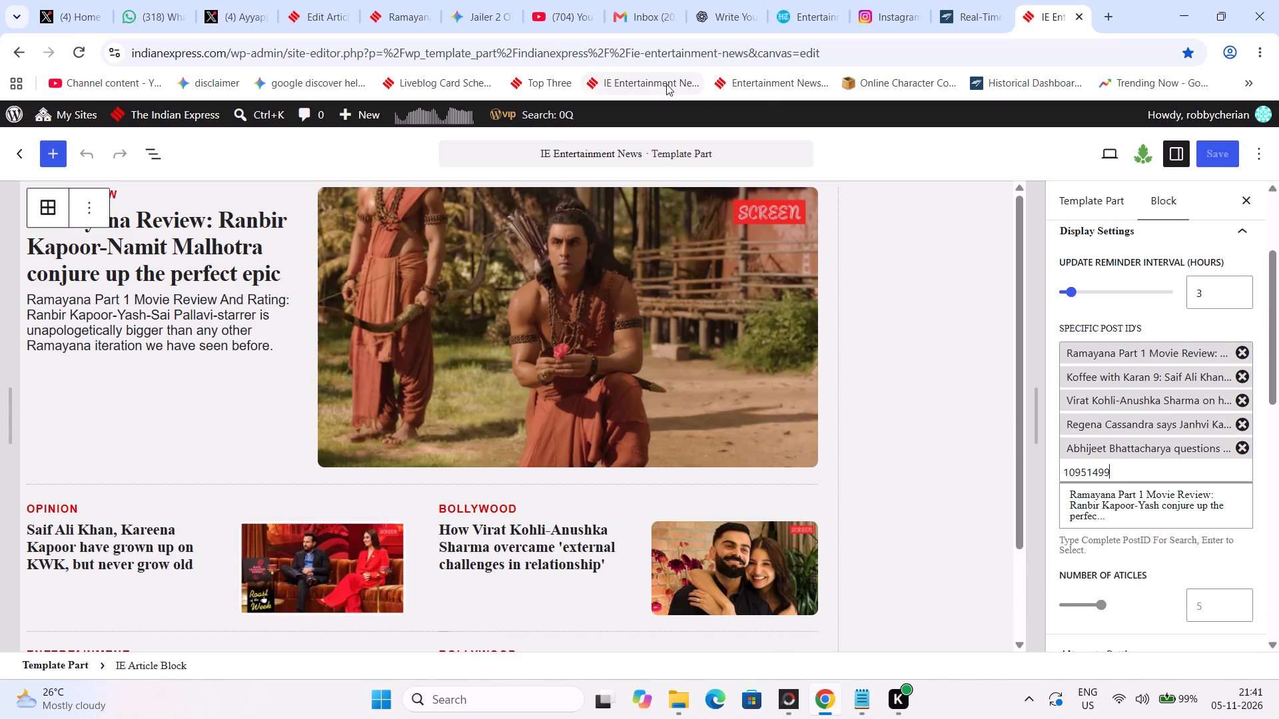
Open the bookmarked Entertainment Newsletter 2023 priority in place of the template editor and remove all stories from its priority list.
click(753, 83)
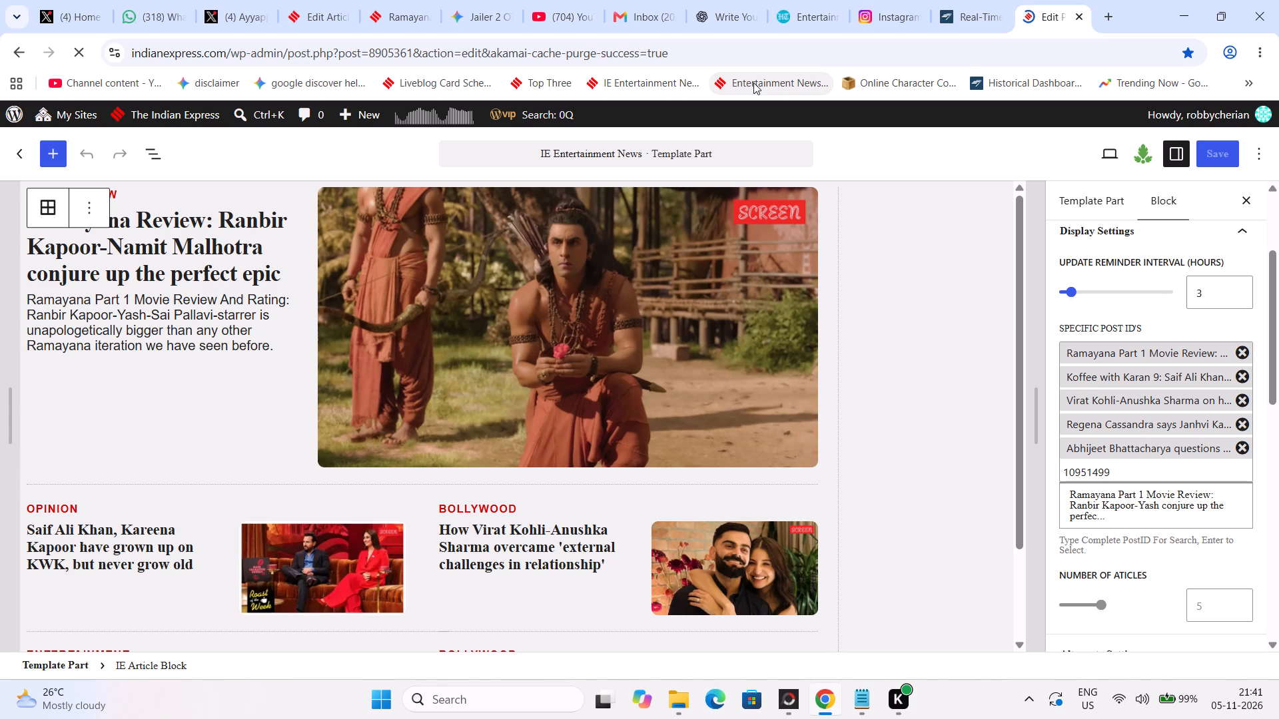
scroll(420, 453, down, 2)
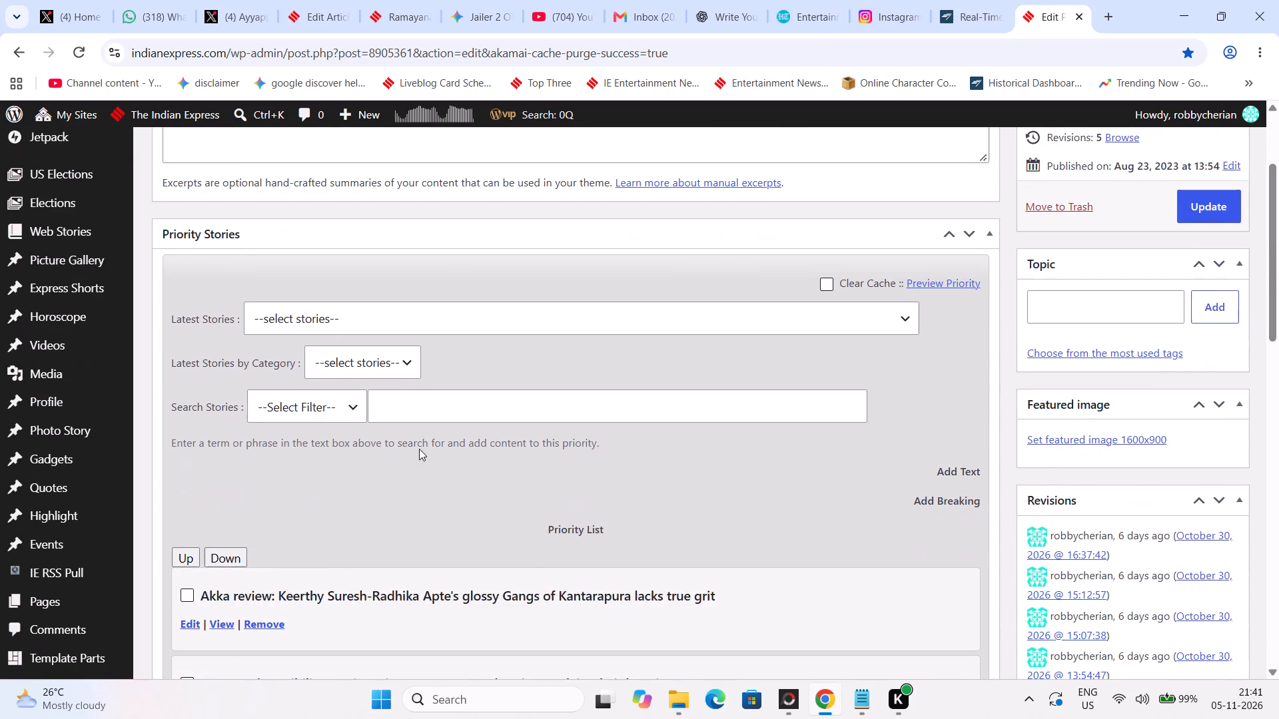
click(304, 415)
triple_click(270, 620)
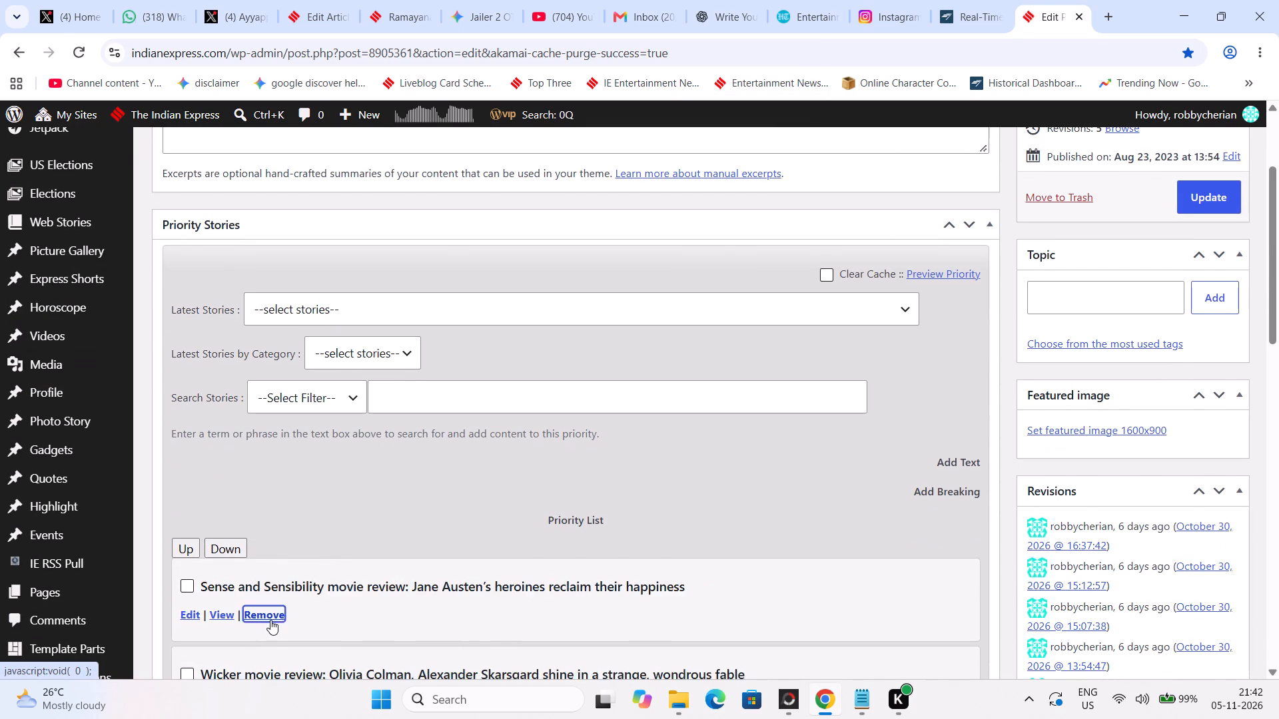
triple_click(270, 618)
double_click(270, 618)
Search stories by Article ID 10951499 and add the Ramayana Part 1 review to the priority list.
click(345, 403)
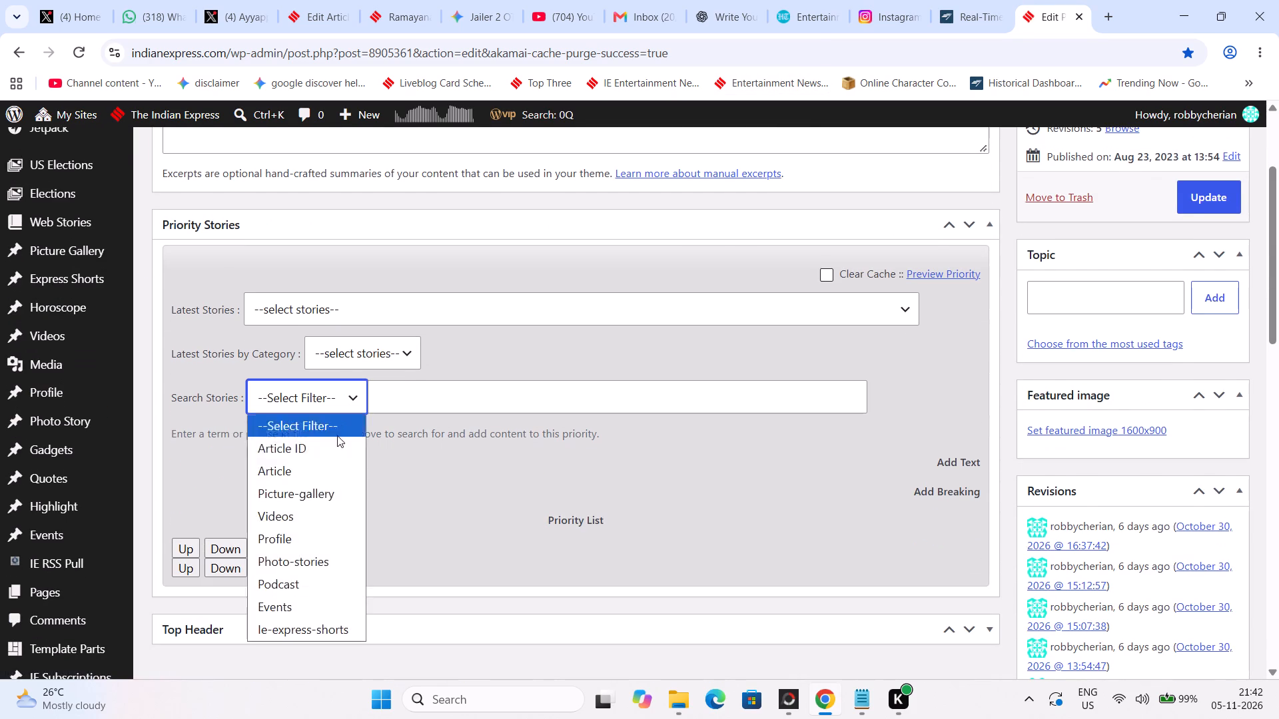
click(337, 437)
click(447, 400)
key(ctrl+v)
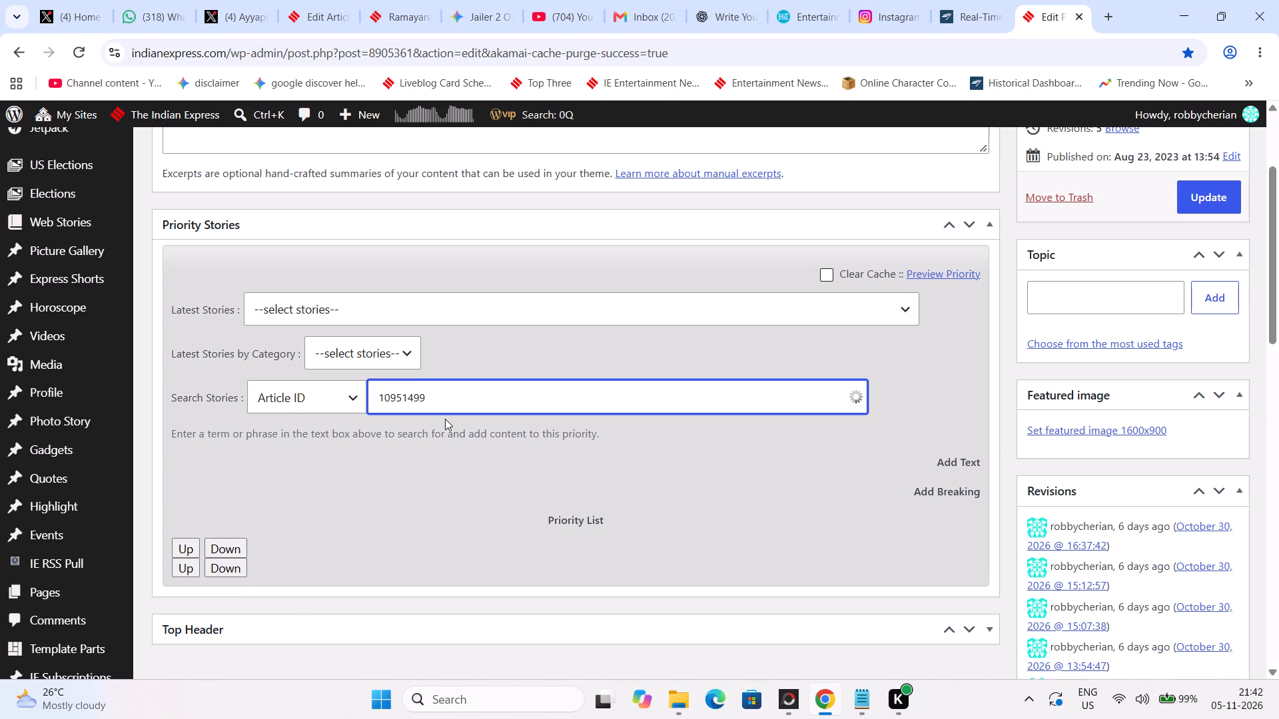
click(445, 419)
Enable Clear Cache for the priority stories and update the Entertainment Newsletter 2023 priority.
scroll(689, 383, up, 3)
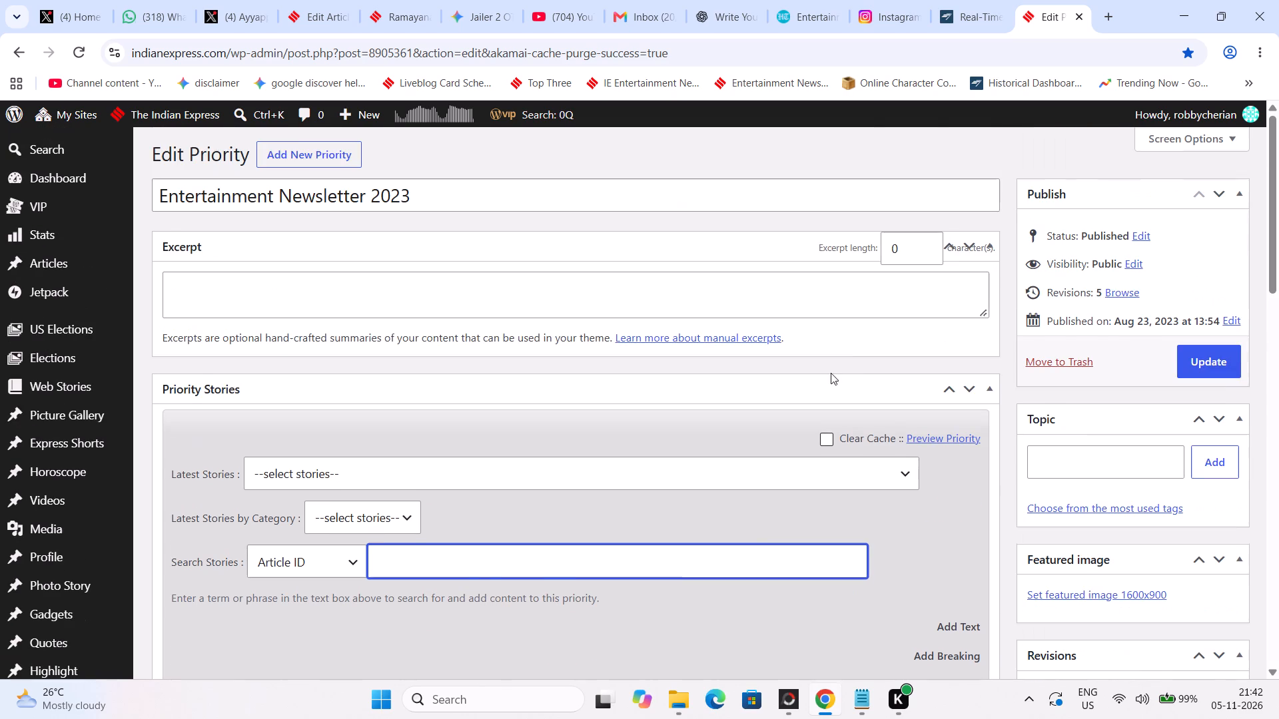
click(829, 447)
click(1191, 362)
Return to the edit page of article 10952431.
click(300, 0)
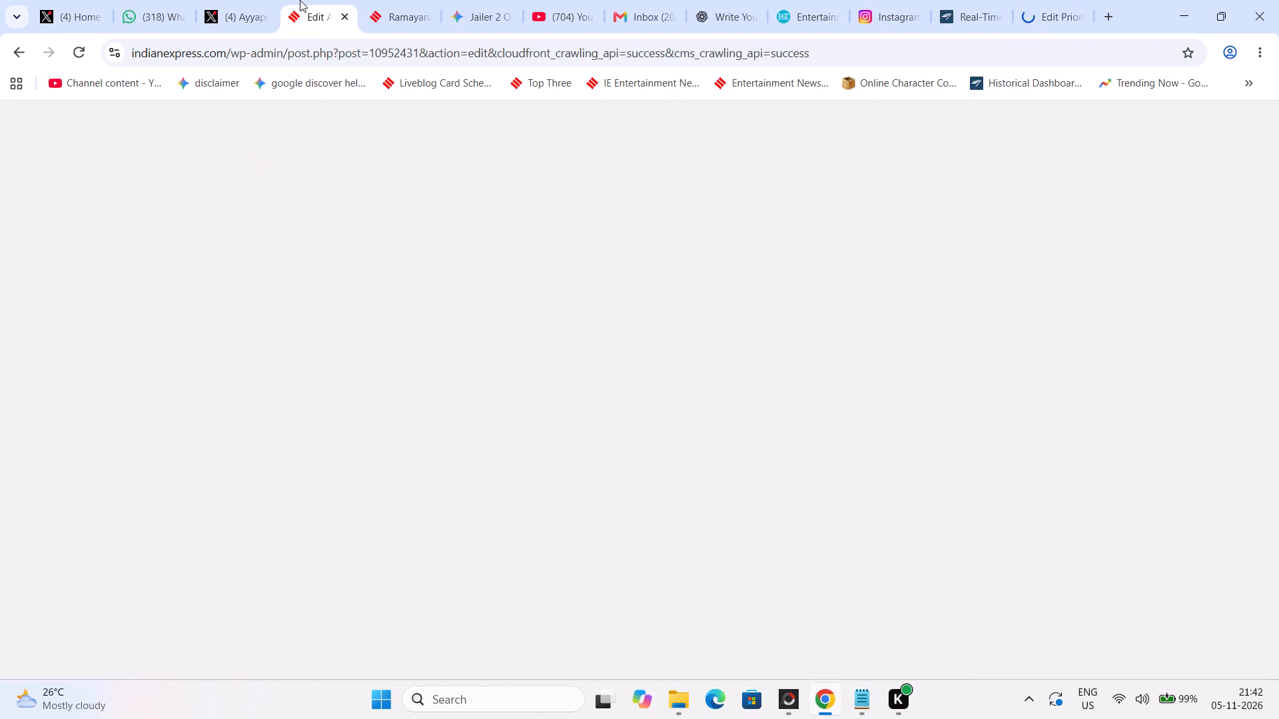
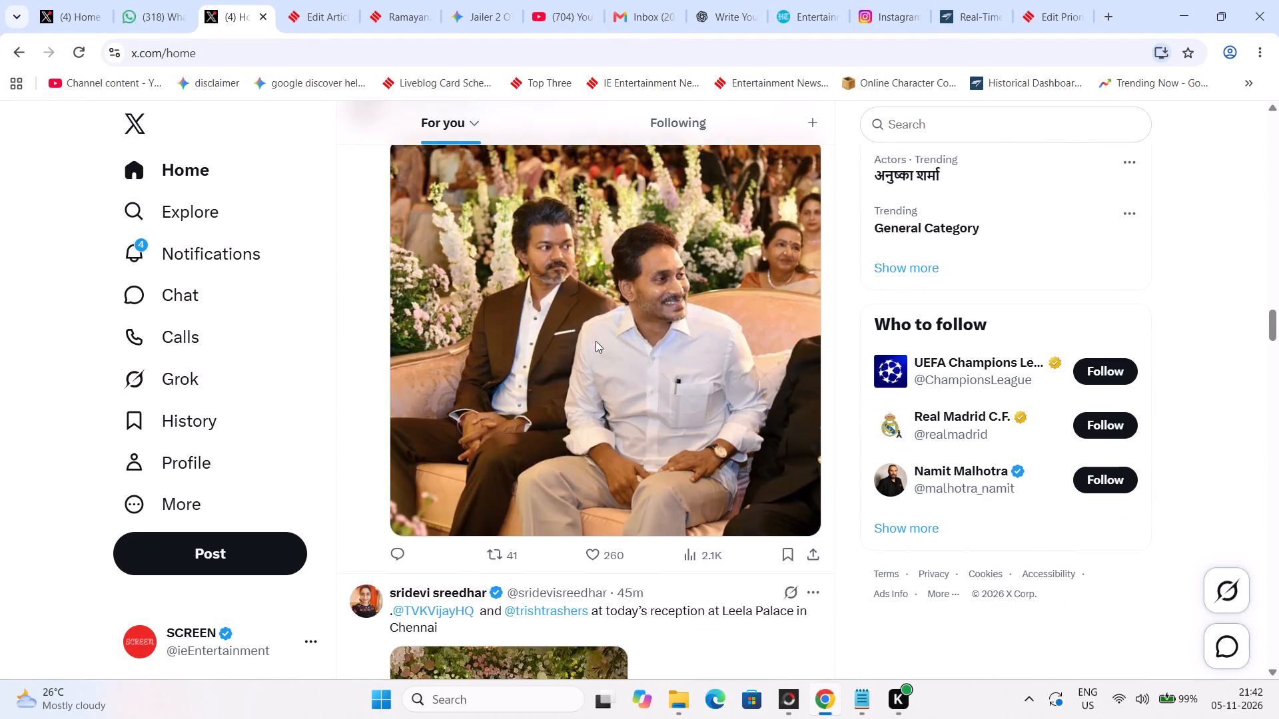
Look through the X home feed, examining posts about Vijay and Trisha at the Chennai reception and other entertainment posts.
scroll(596, 341, down, 2)
scroll(596, 341, up, 5)
scroll(596, 341, down, 6)
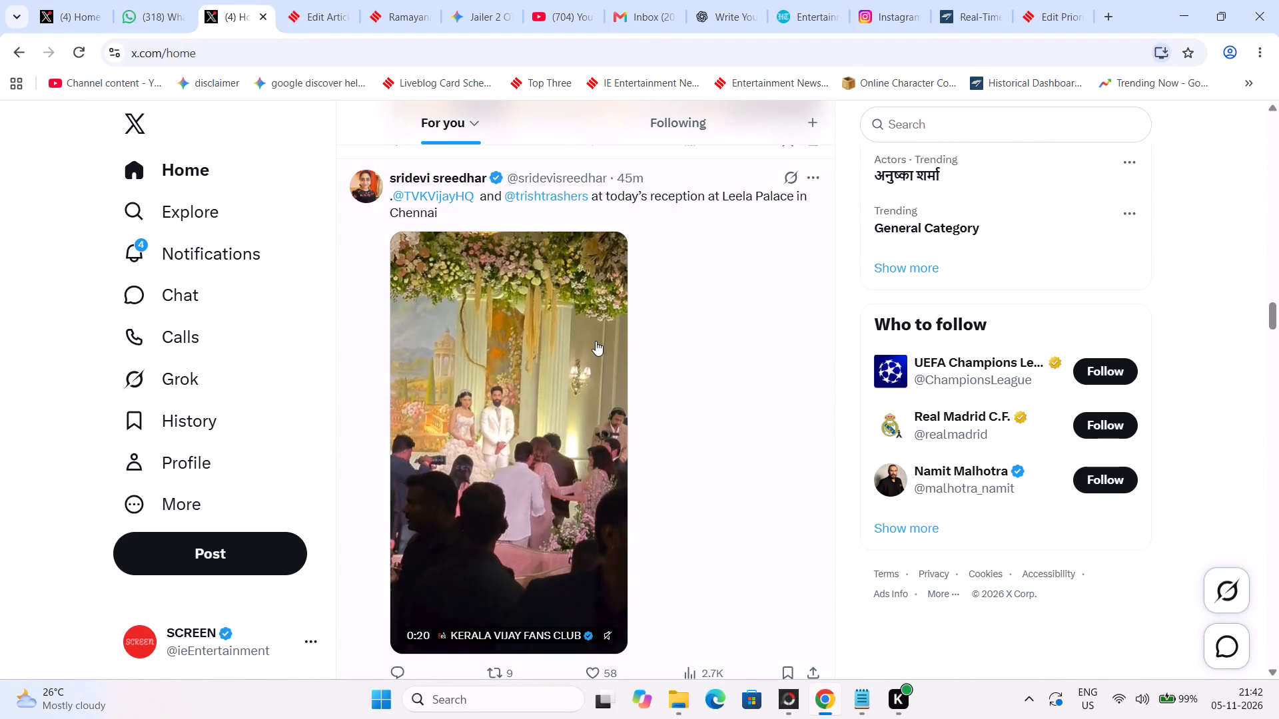
scroll(596, 341, down, 12)
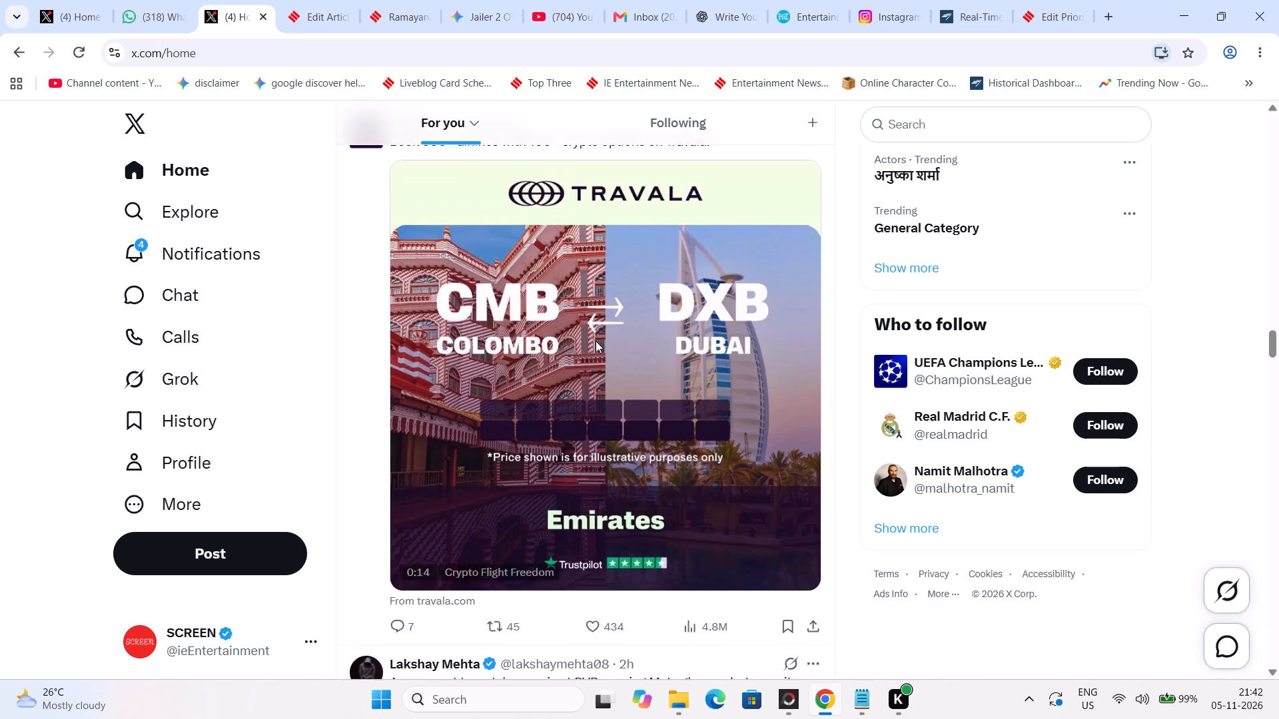
scroll(596, 341, down, 12)
scroll(596, 341, up, 4)
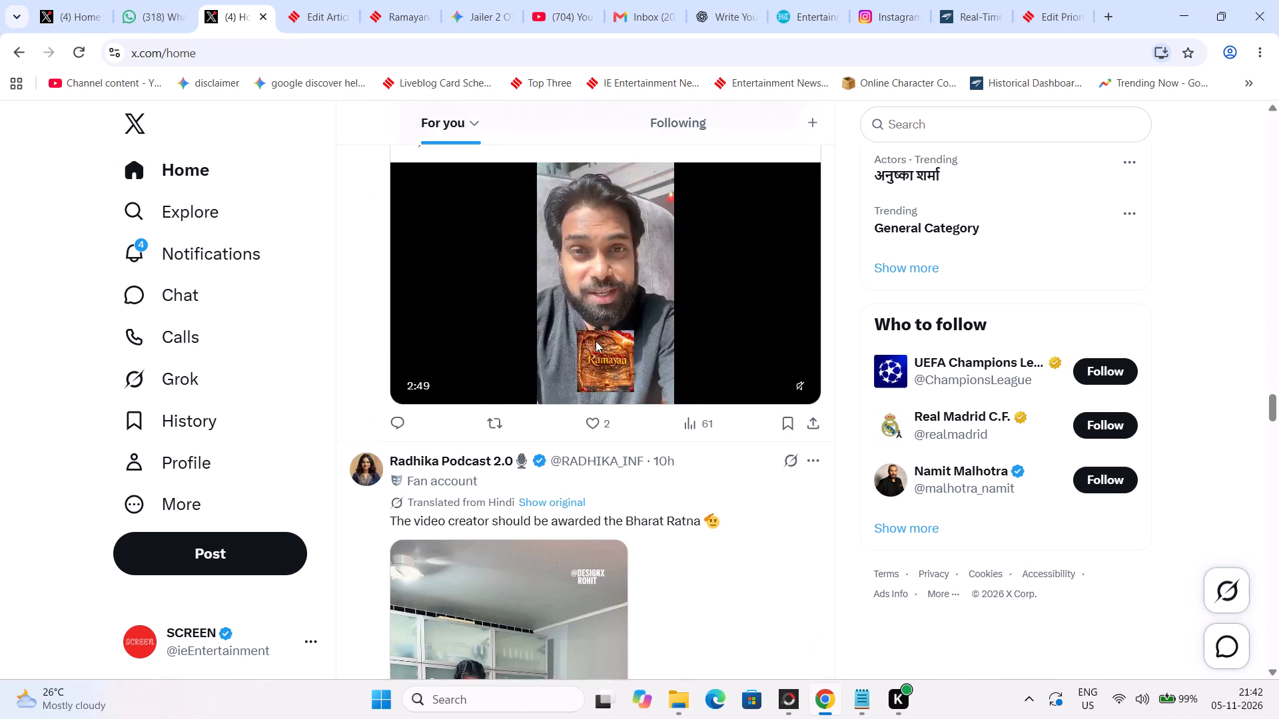
Return to the published Vijay and Trisha article's edit page and decline generating an Express Shorts summary.
click(355, 0)
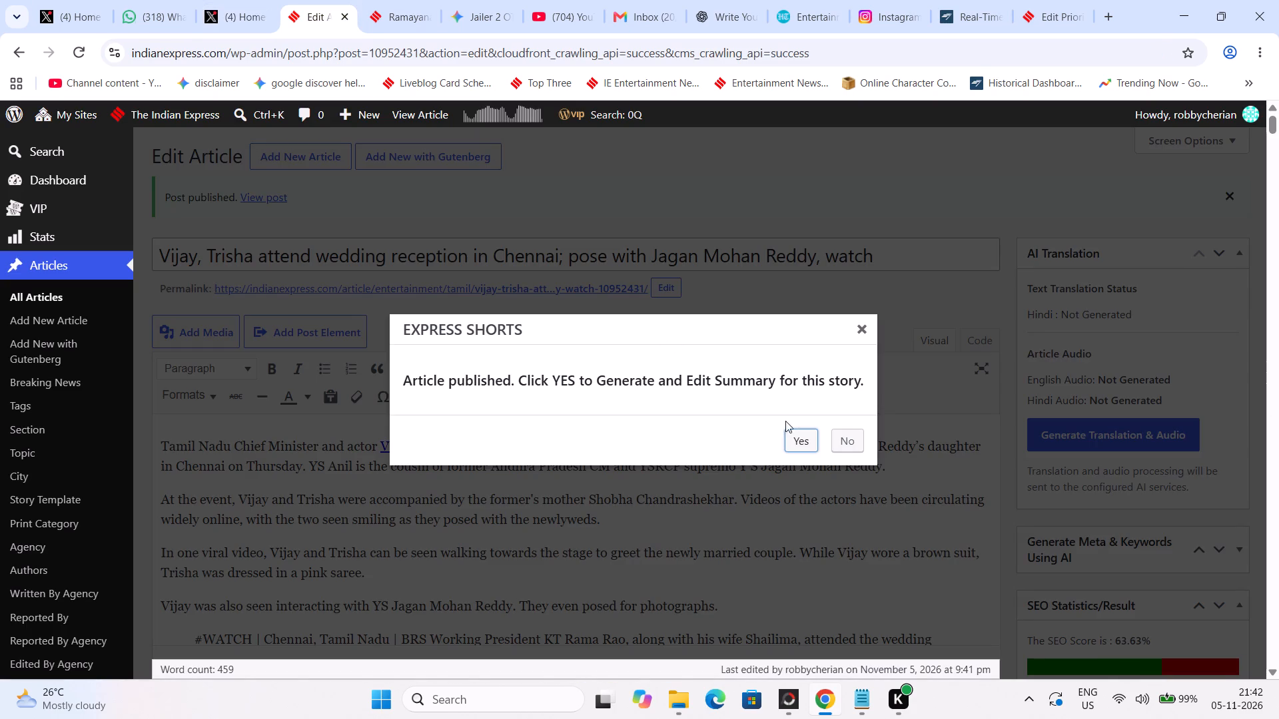
click(842, 437)
Open the published Vijay and Trisha reception story and select its full web address.
click(268, 196)
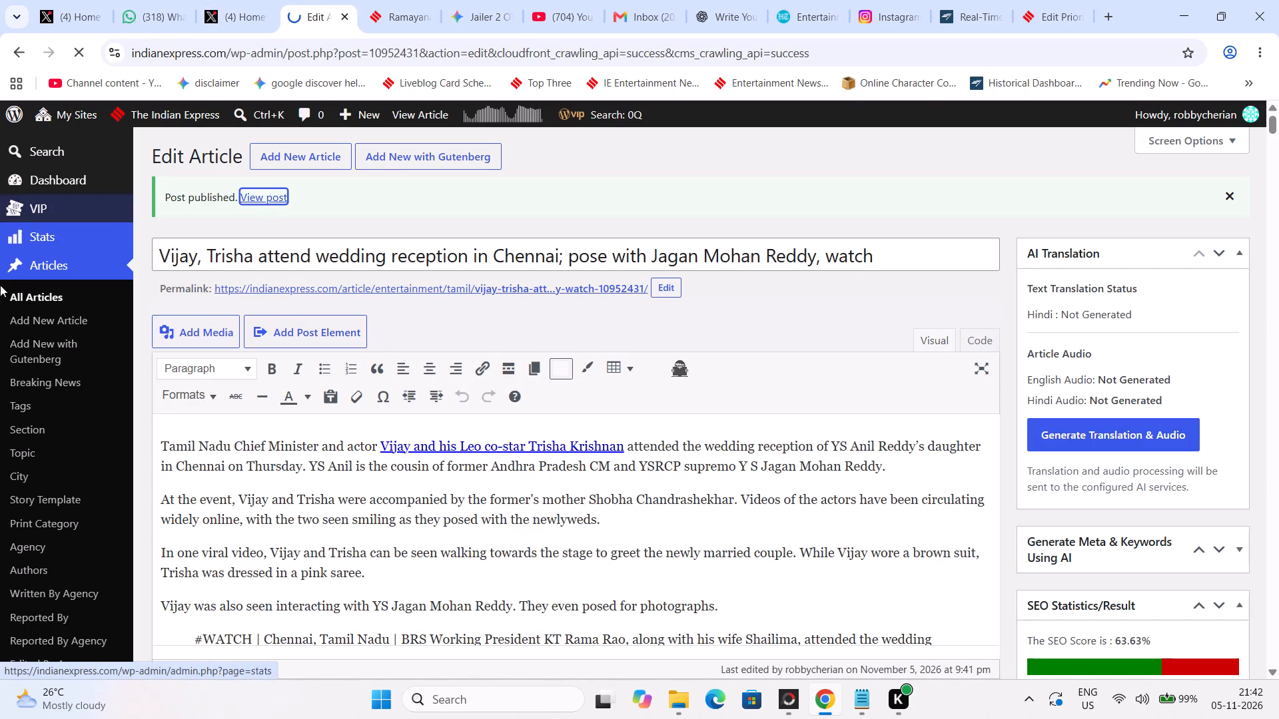
click(614, 61)
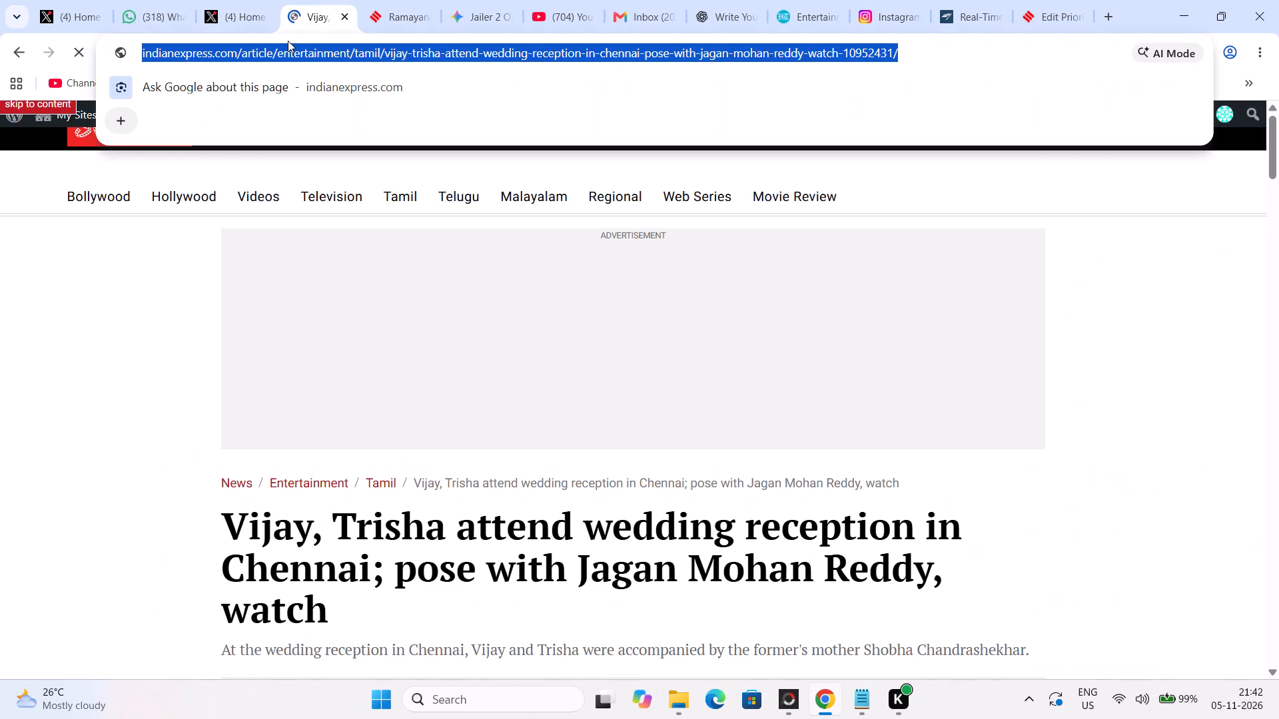